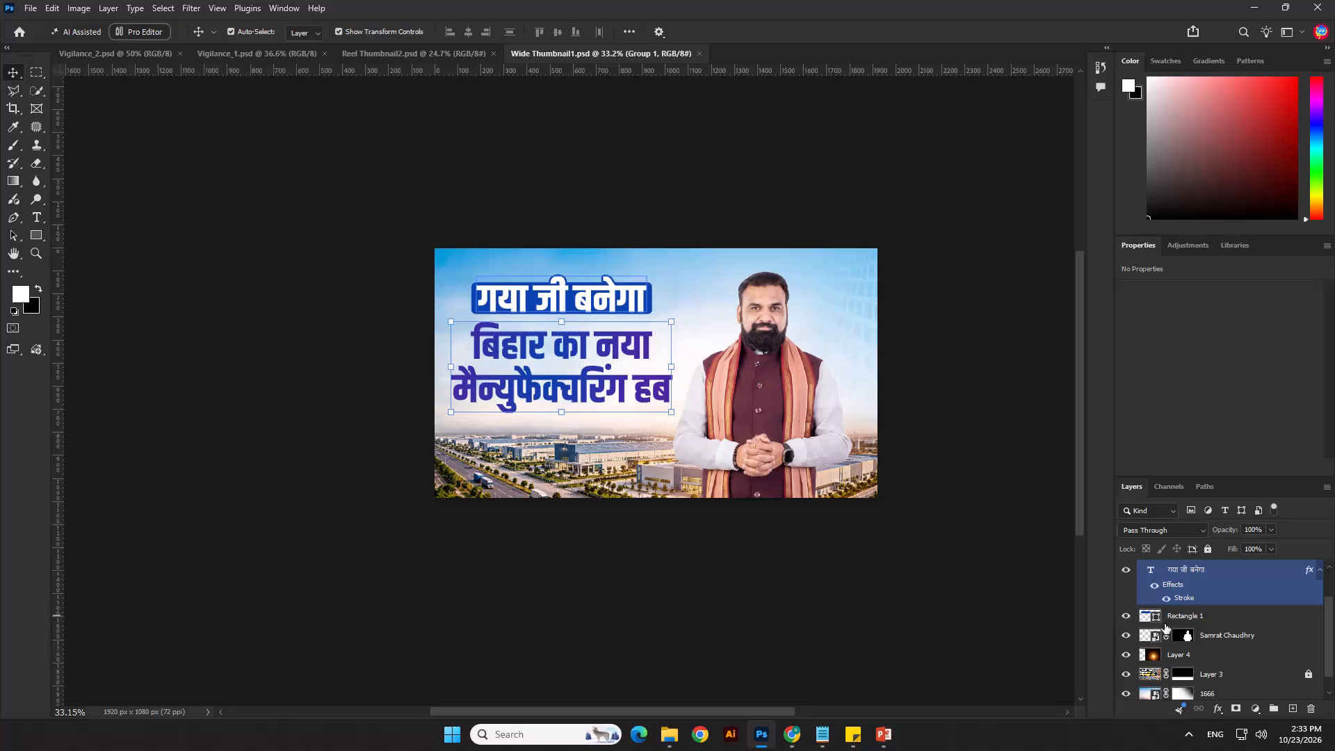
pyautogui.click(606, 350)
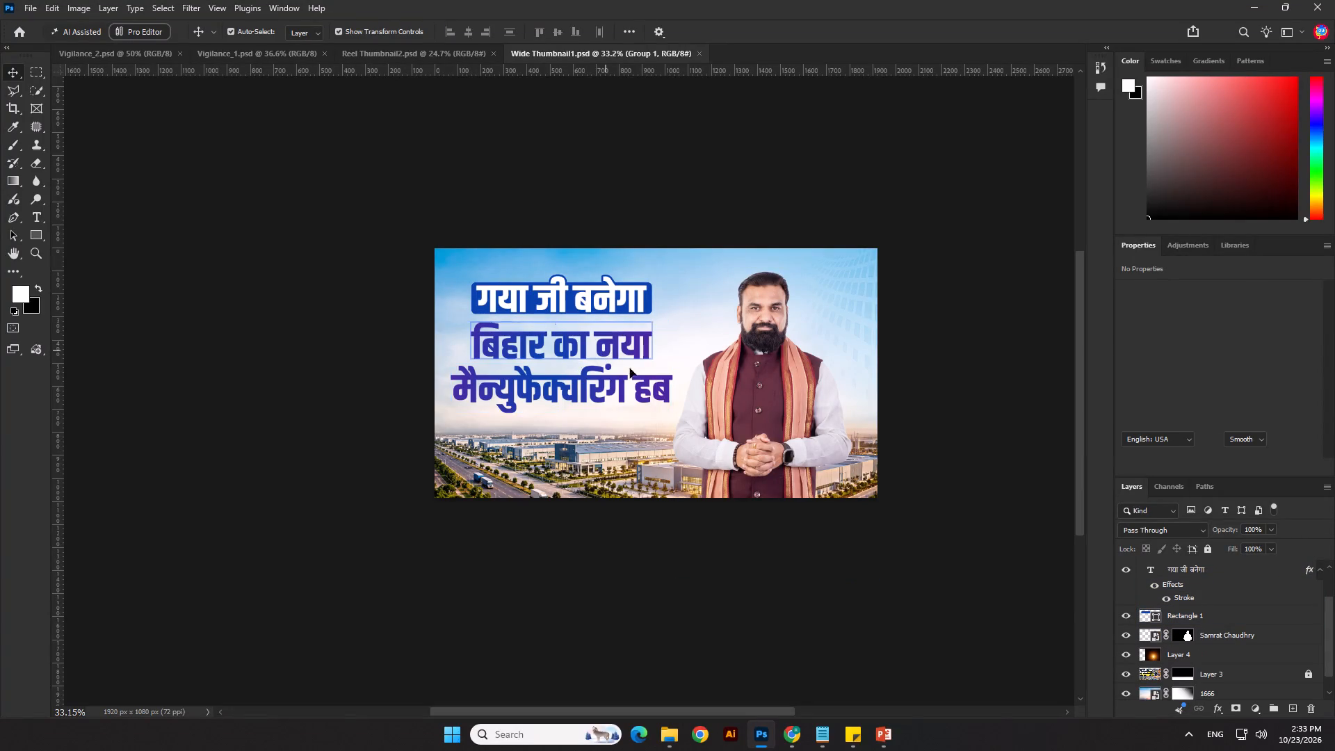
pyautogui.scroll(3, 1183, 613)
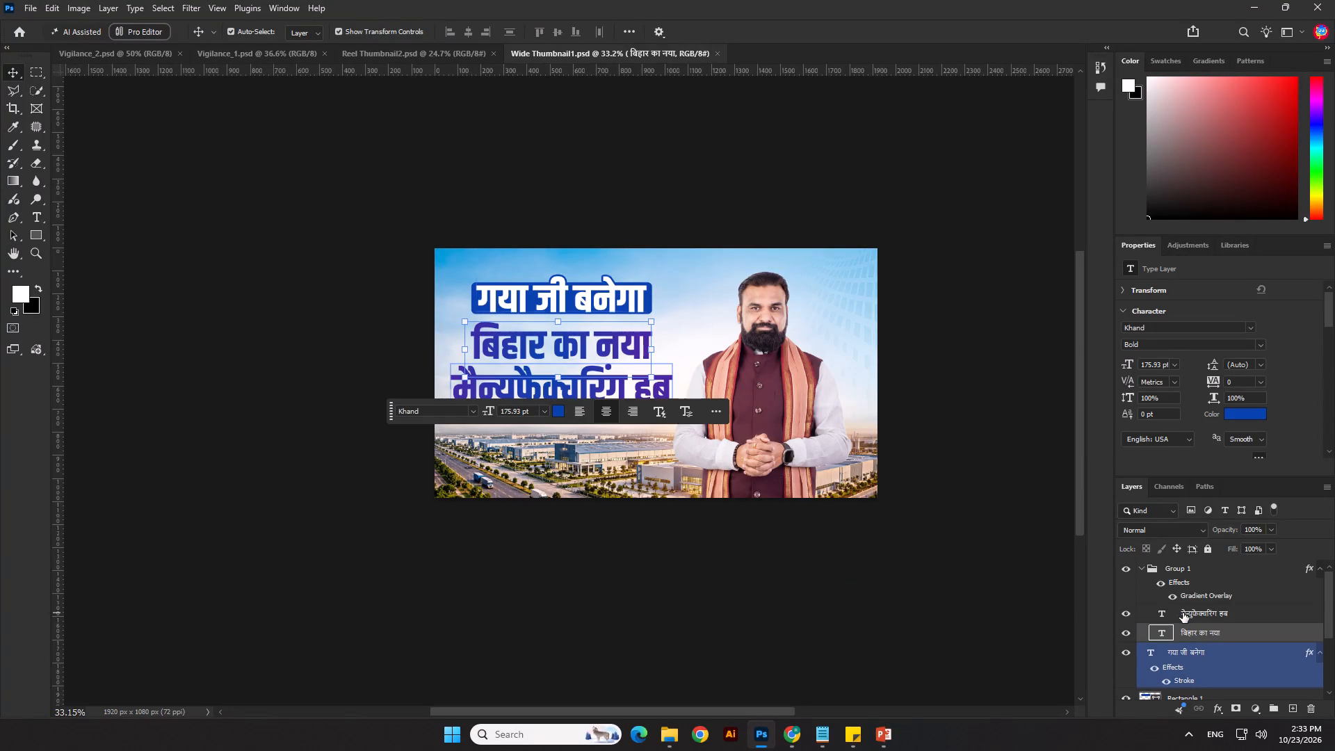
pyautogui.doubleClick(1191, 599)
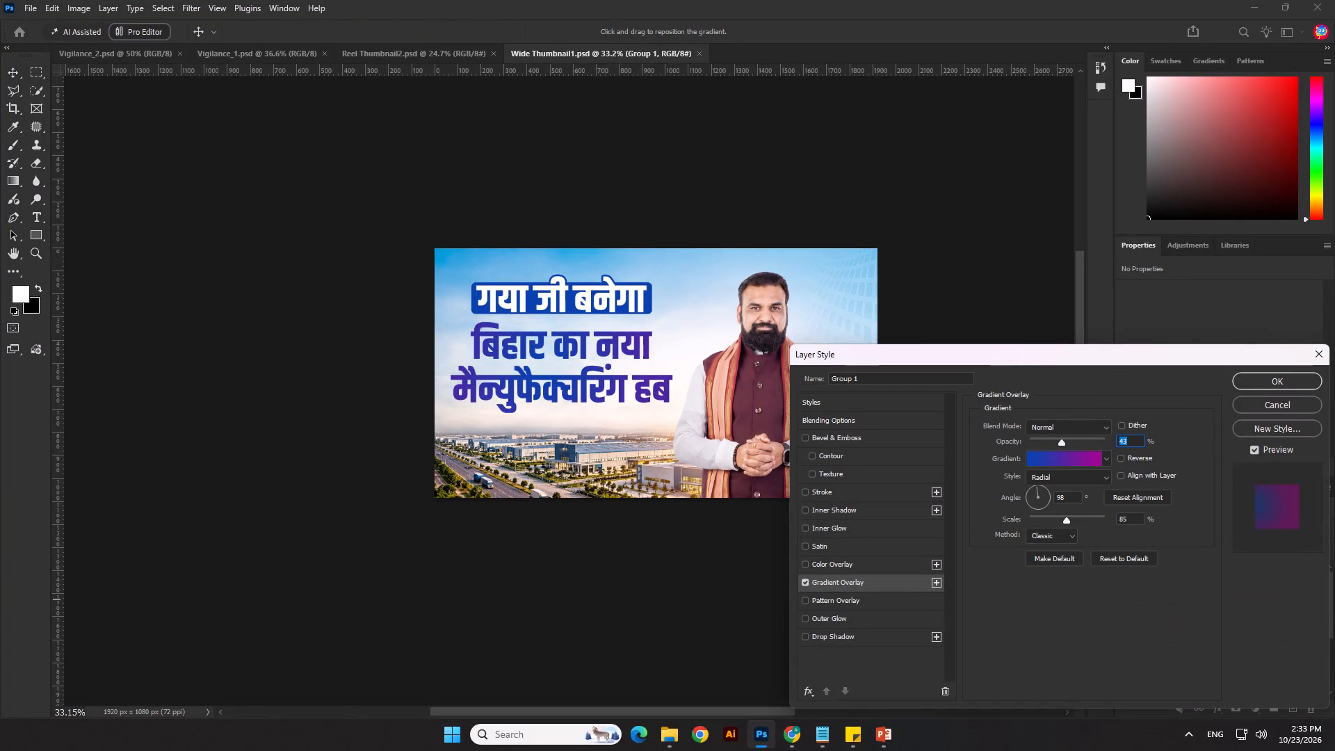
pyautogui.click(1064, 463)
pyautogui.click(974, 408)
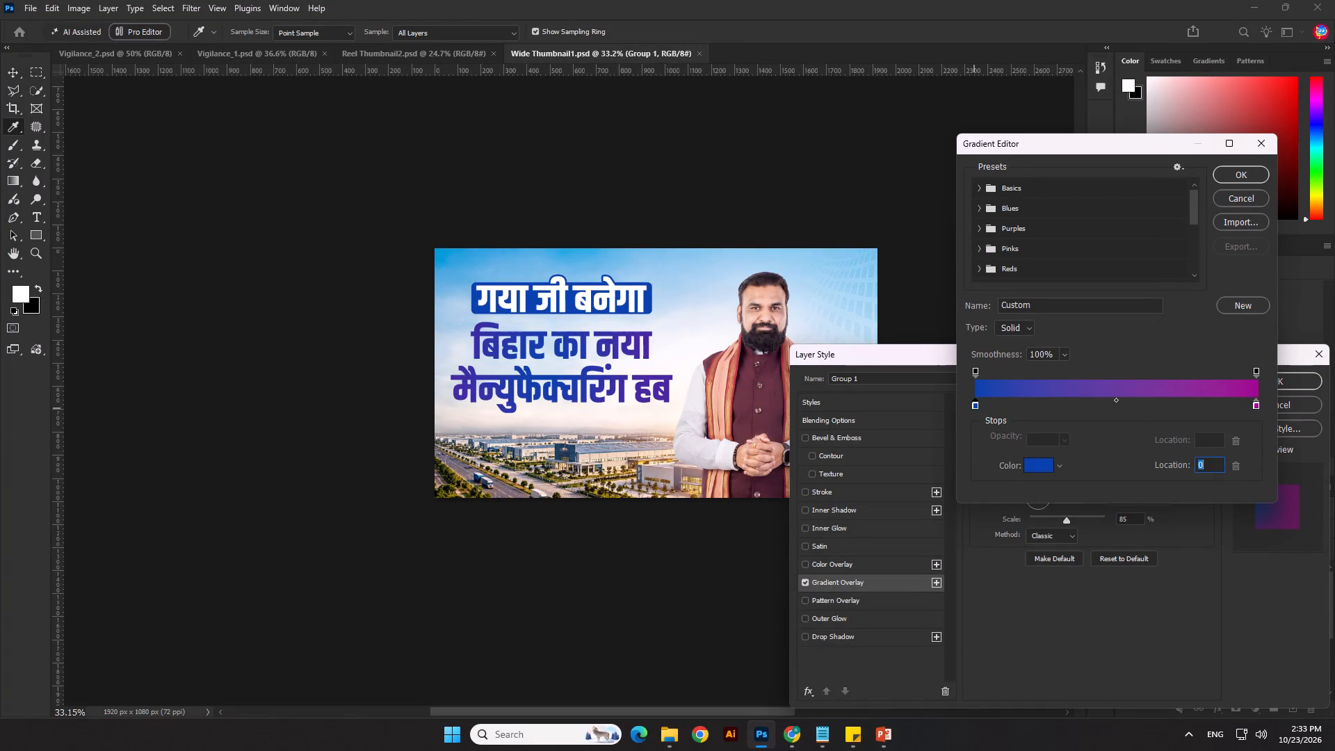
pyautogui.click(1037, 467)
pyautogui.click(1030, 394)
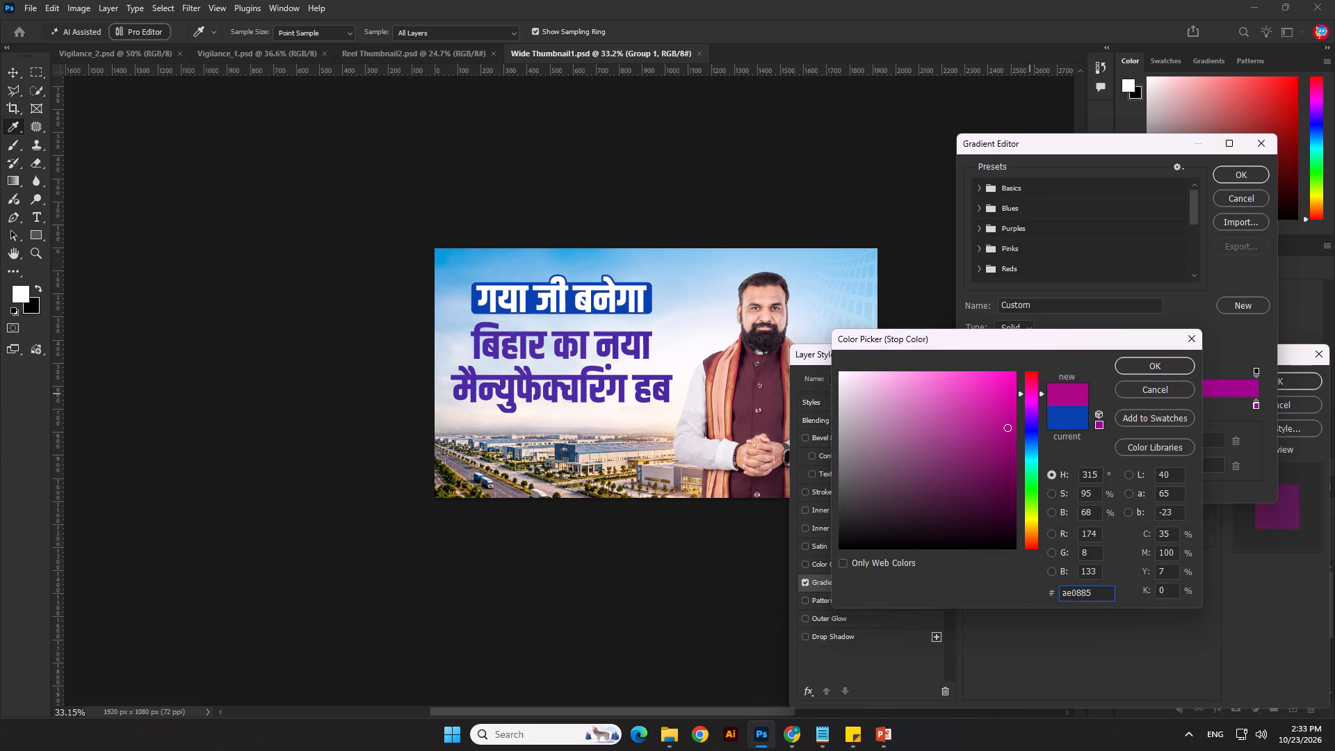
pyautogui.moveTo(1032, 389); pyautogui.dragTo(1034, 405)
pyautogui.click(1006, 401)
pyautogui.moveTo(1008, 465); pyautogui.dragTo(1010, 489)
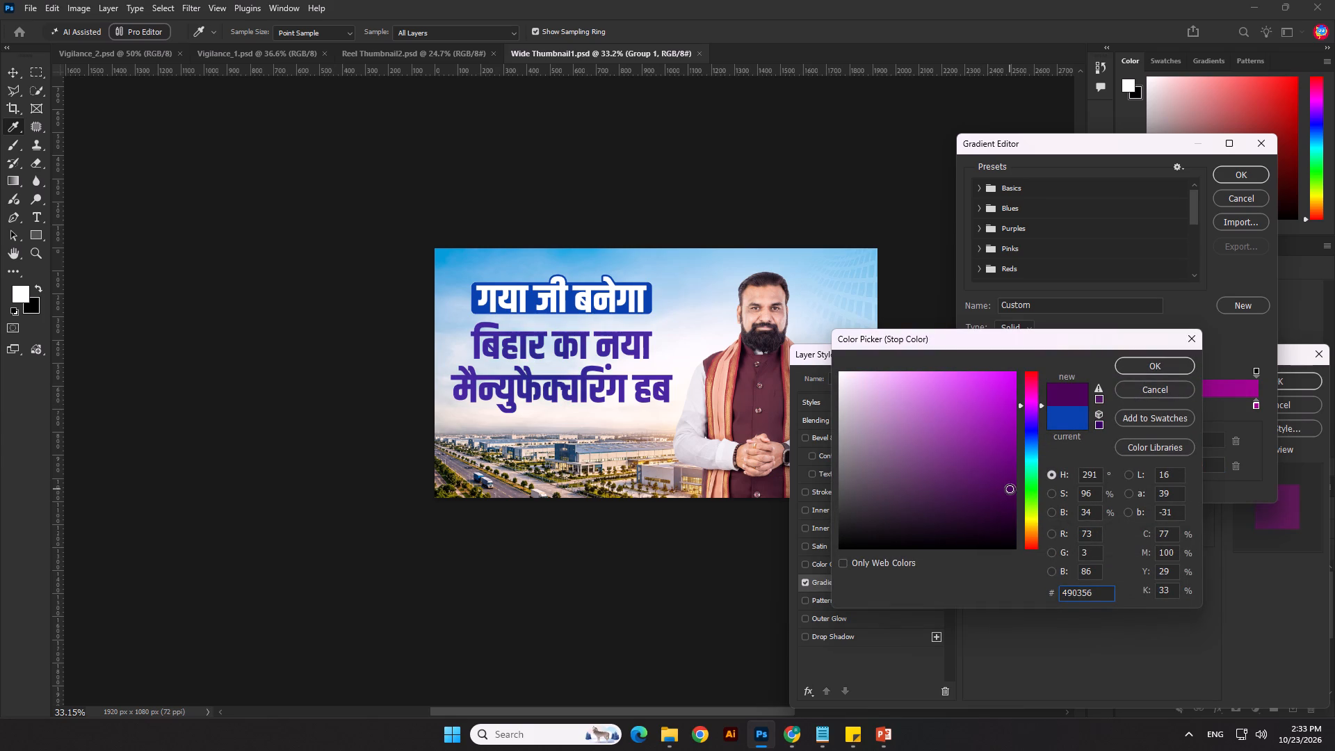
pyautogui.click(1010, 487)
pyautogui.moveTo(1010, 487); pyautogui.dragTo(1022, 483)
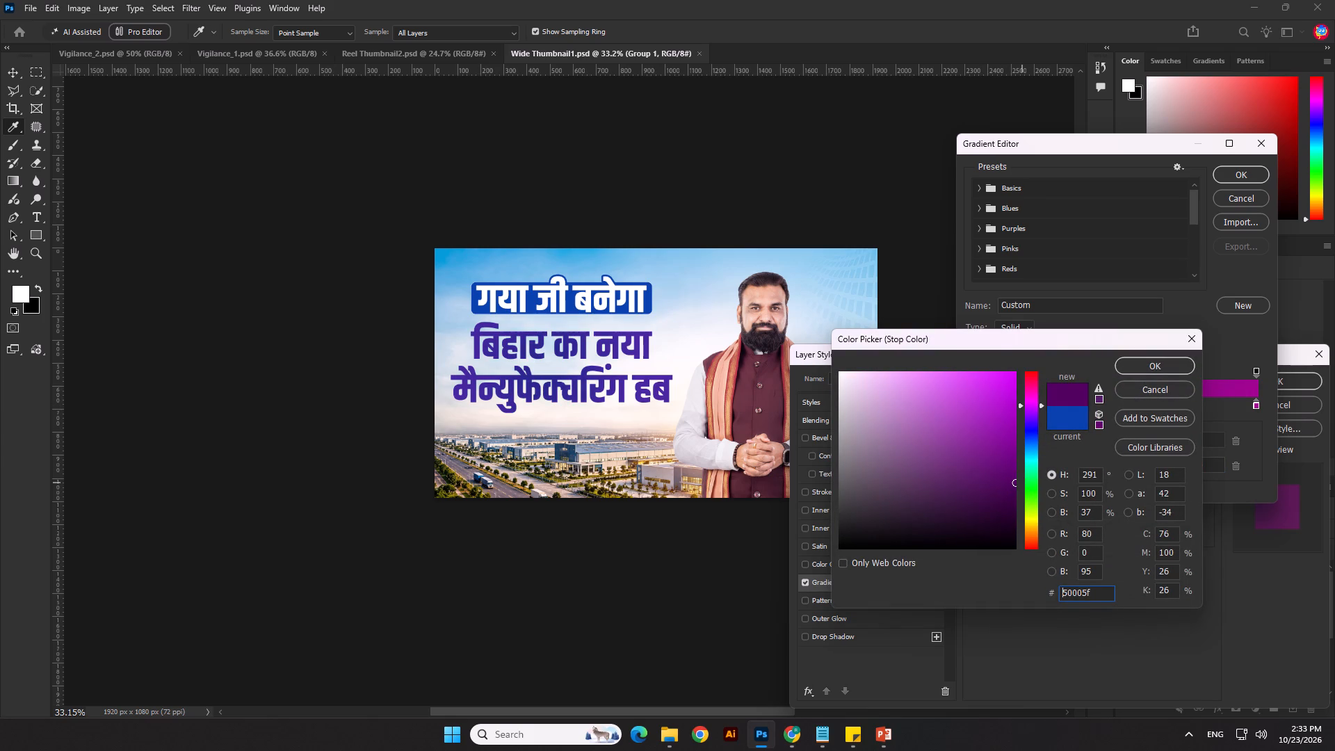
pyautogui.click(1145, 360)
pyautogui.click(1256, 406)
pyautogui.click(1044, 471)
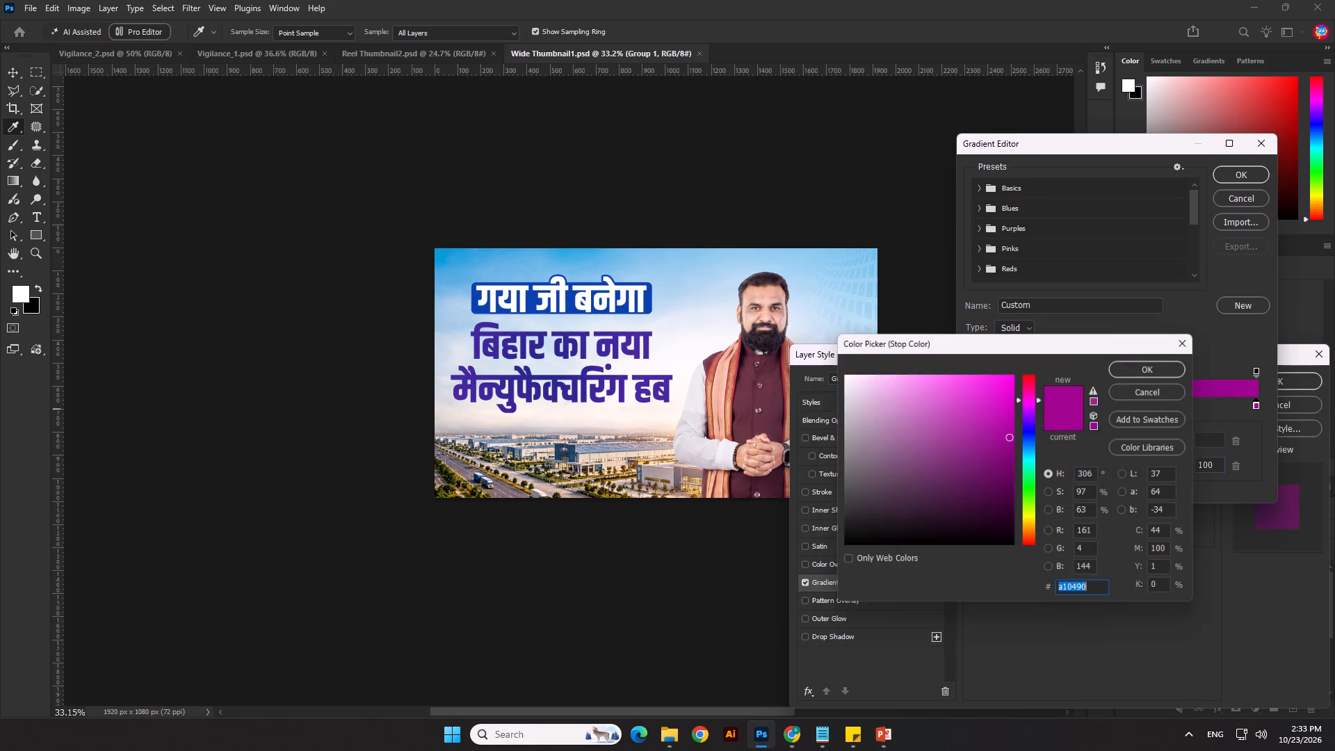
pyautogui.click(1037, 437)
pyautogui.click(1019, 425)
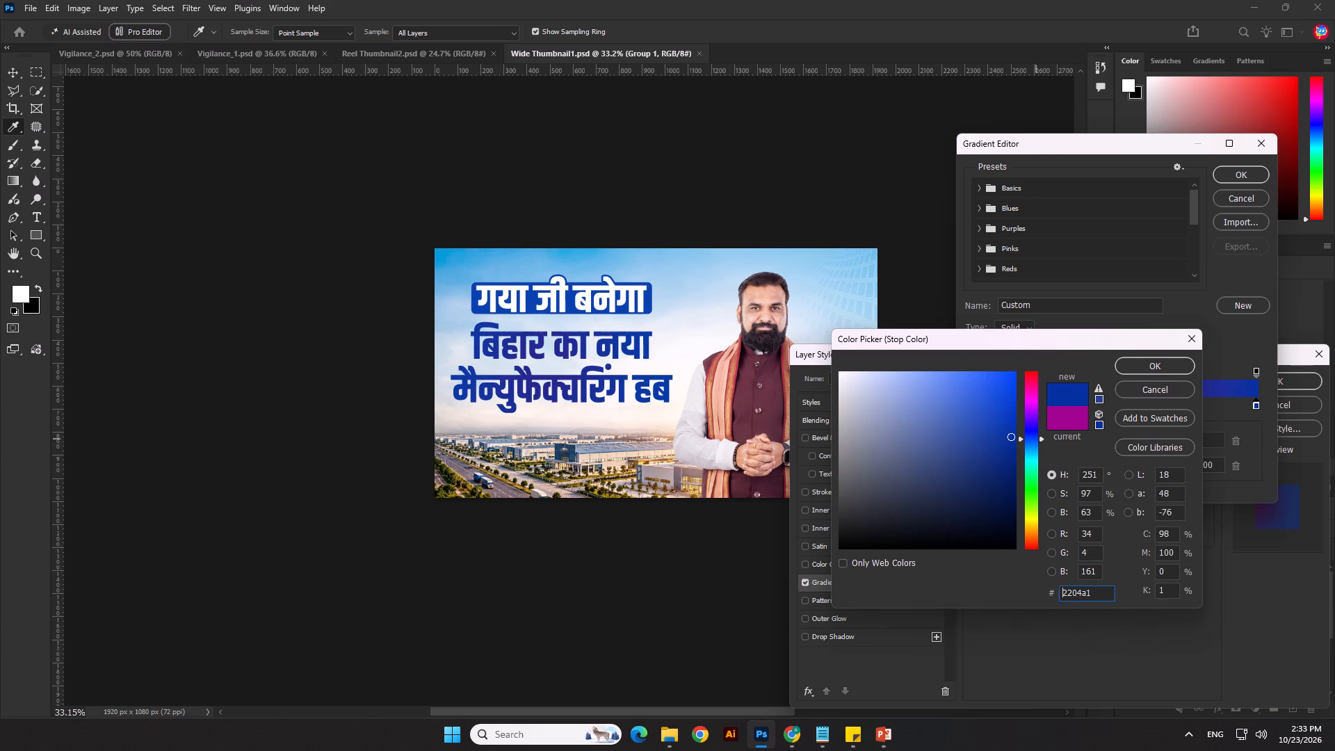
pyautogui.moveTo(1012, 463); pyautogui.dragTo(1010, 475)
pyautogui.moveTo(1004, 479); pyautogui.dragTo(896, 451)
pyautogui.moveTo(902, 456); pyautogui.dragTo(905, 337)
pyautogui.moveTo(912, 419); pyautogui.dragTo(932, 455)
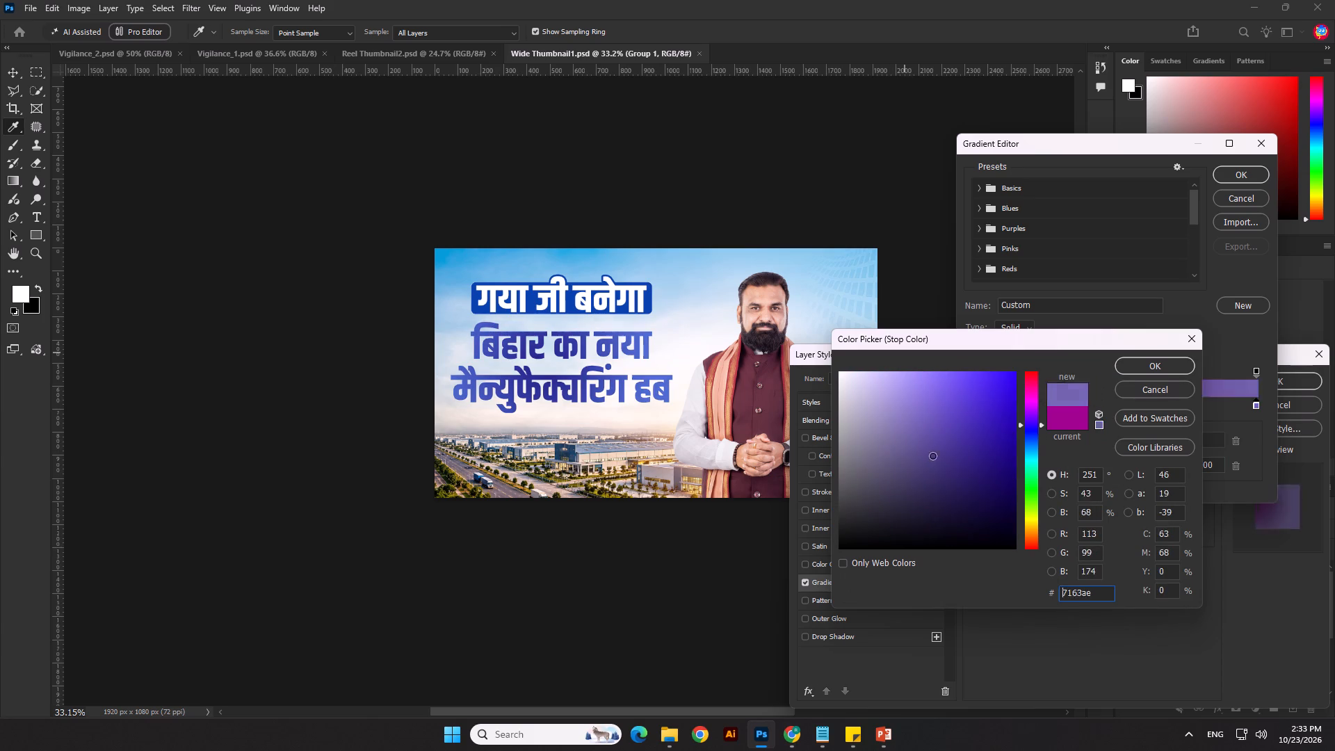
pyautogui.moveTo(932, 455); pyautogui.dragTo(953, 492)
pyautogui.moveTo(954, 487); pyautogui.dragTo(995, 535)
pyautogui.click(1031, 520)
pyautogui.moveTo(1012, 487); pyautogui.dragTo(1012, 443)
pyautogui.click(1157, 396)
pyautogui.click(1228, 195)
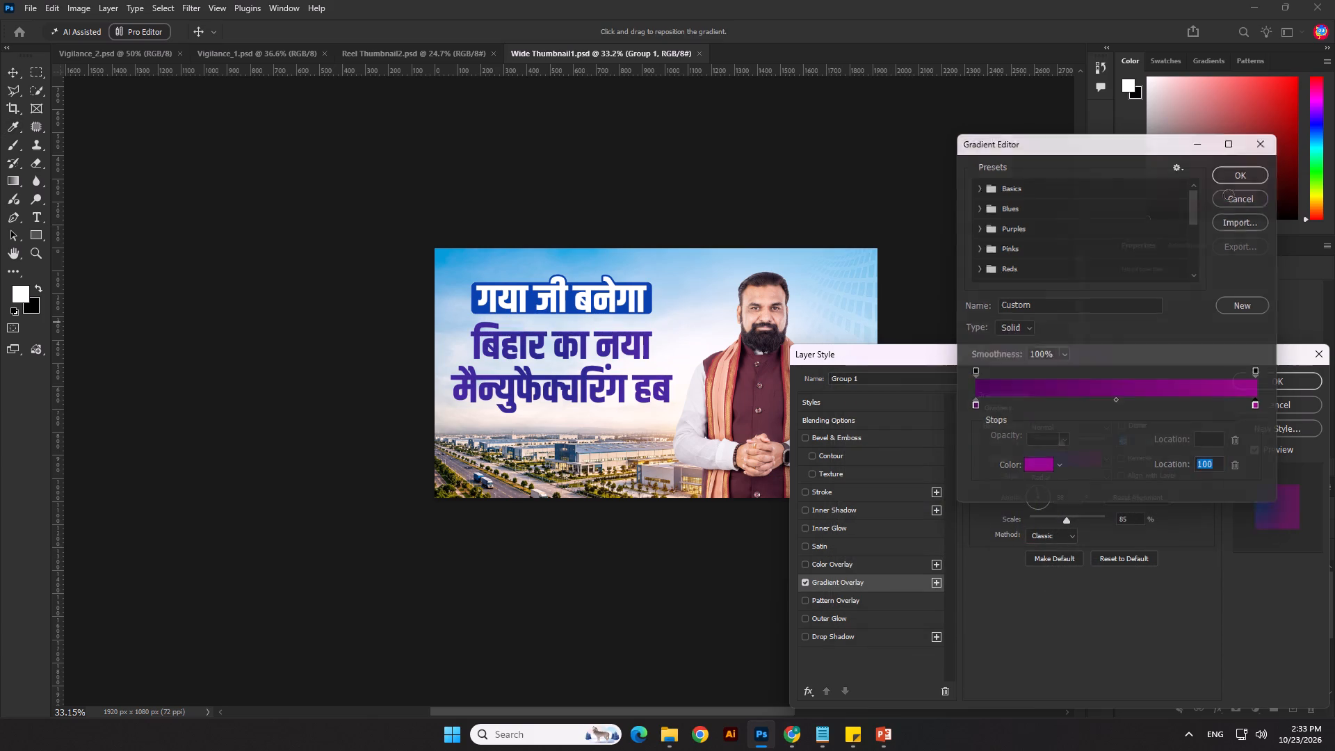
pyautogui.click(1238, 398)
# Hide the layer effects of Group 1 and save the document.
pyautogui.click(1163, 586)
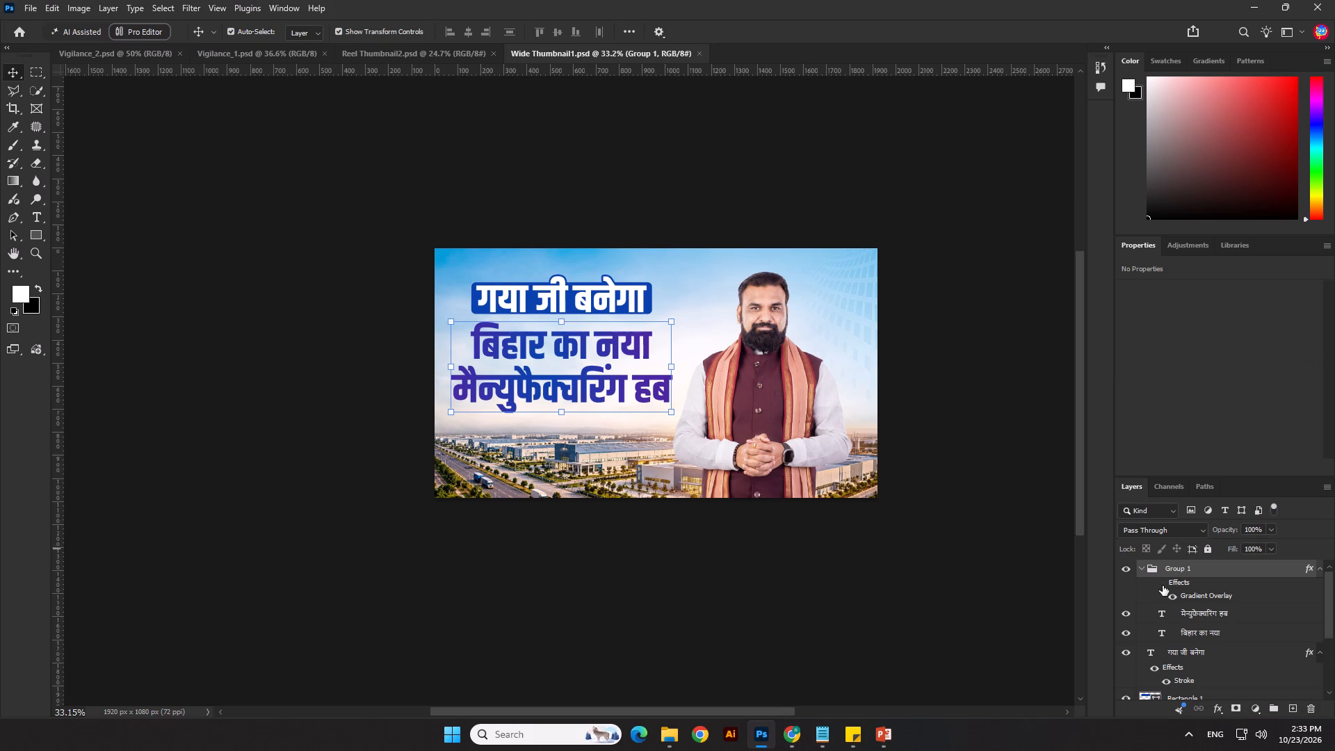
pyautogui.click(905, 588)
pyautogui.scroll(-3, 588, 453)
pyautogui.click(243, 419)
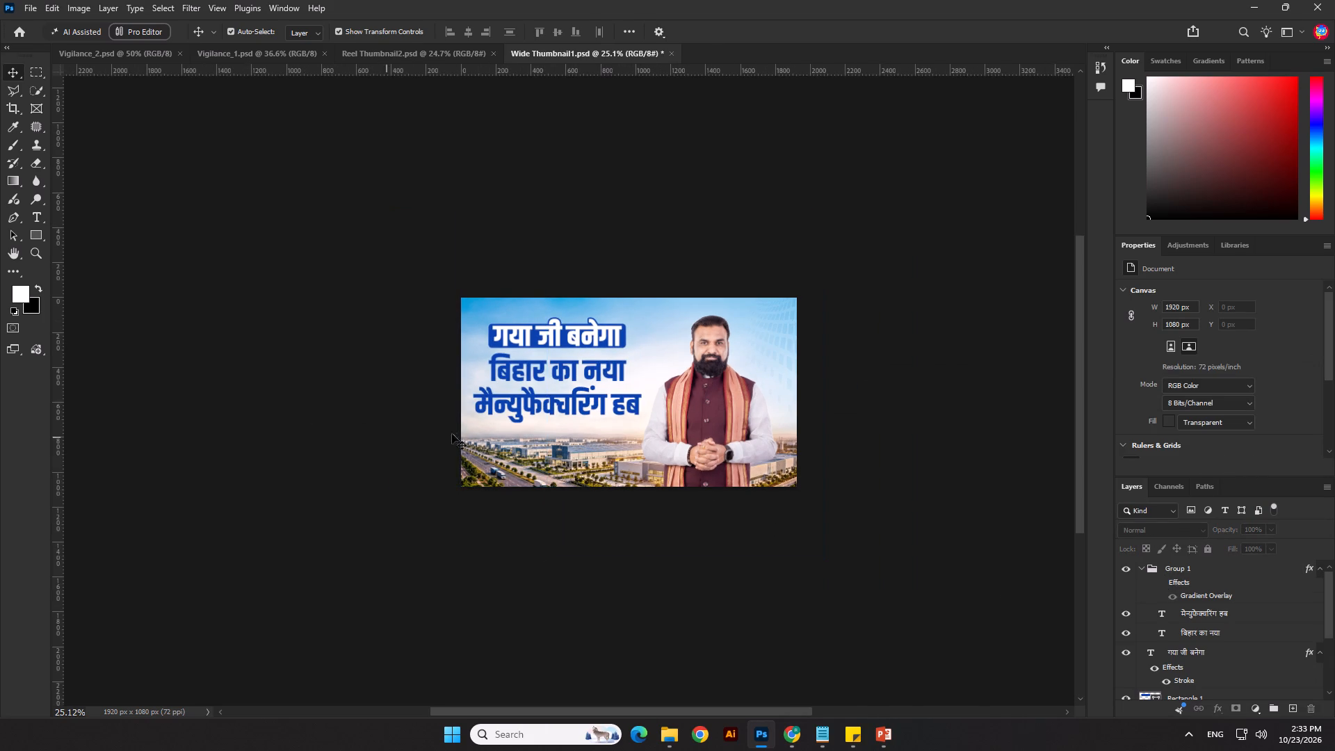
pyautogui.hotkey('ctrl', 's')
# Set the text colour of the two lower headline lines, बिहार का नया and मैन्युफैक्चरिंग हब, to maroon 6e0342.
pyautogui.scroll(-2, 567, 428)
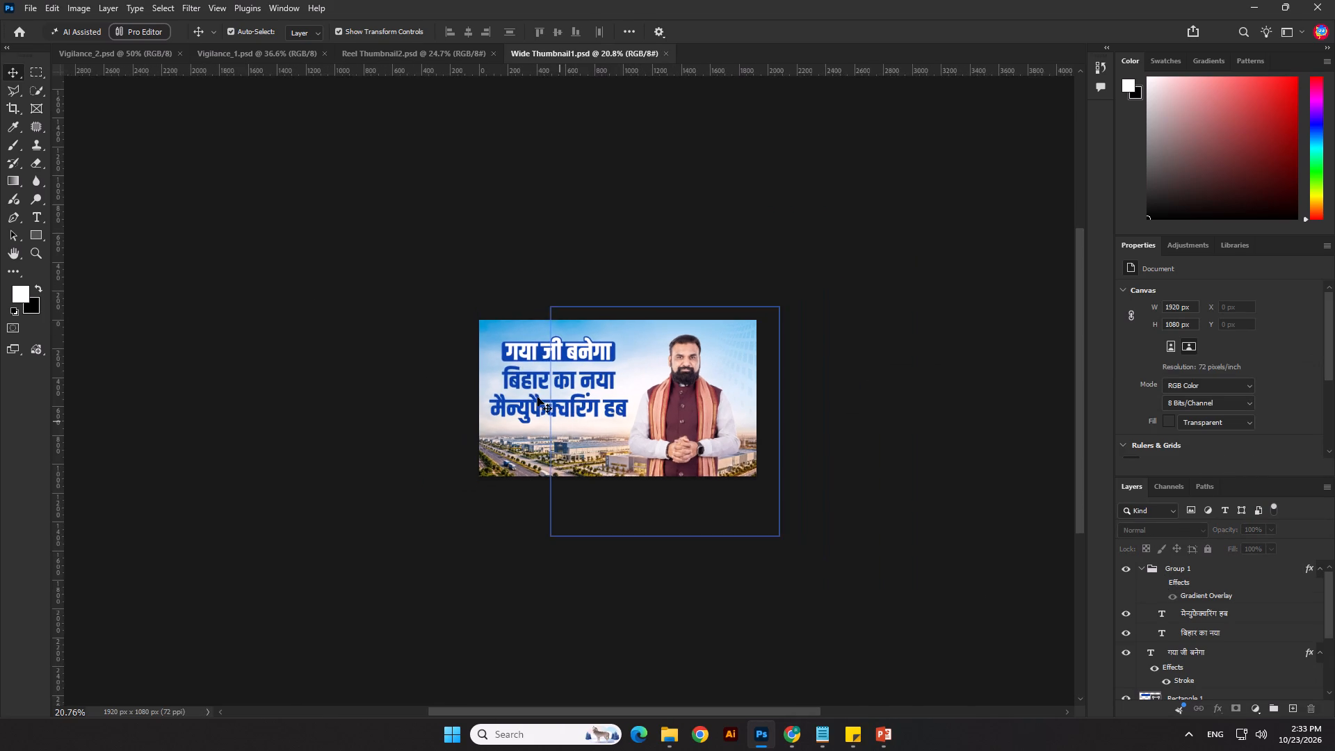
pyautogui.scroll(3, 572, 421)
pyautogui.click(913, 410)
pyautogui.scroll(3, 653, 392)
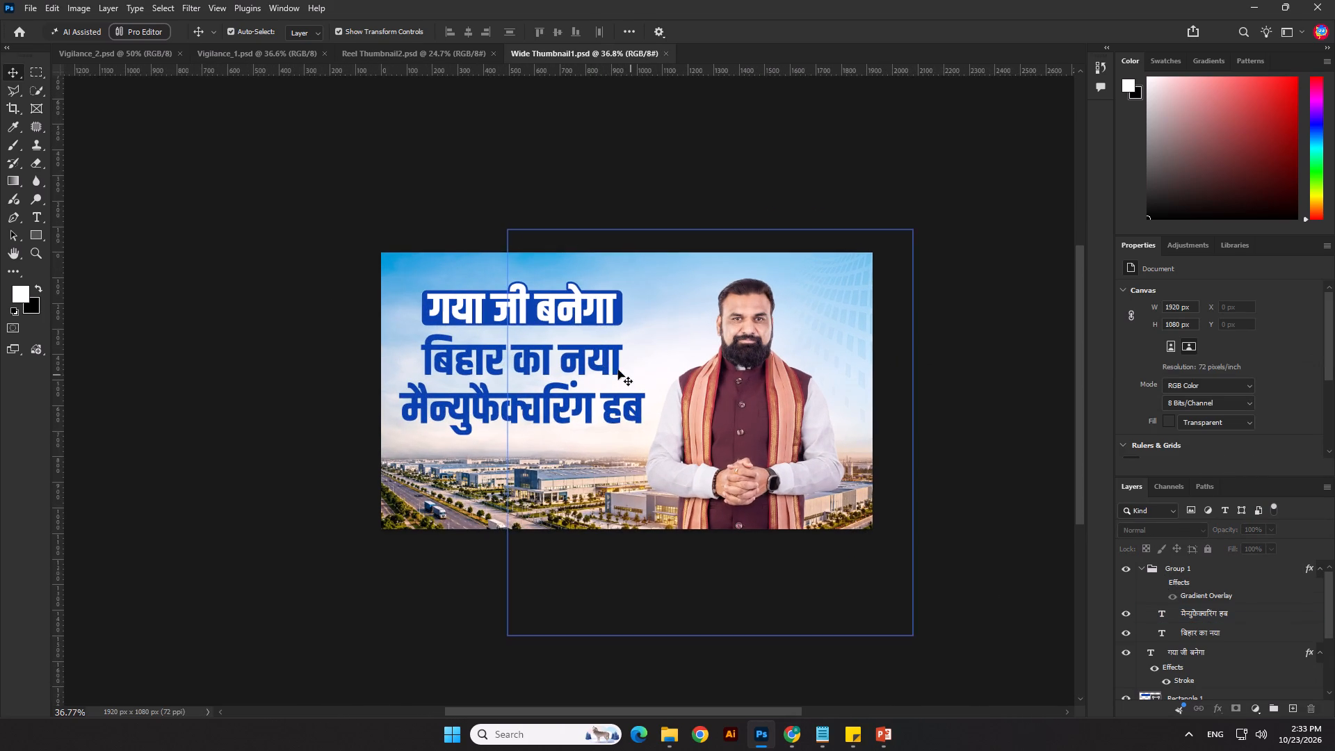
pyautogui.click(604, 366)
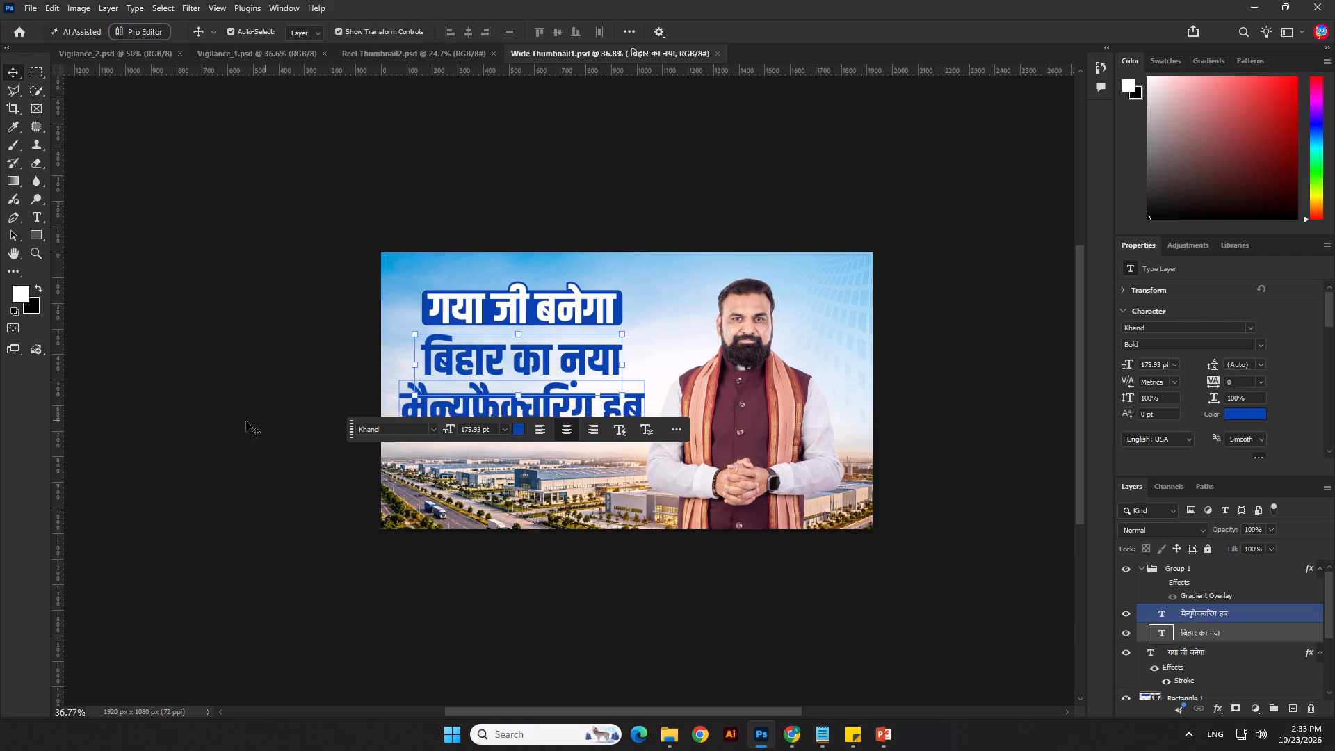
pyautogui.click(246, 421)
pyautogui.click(452, 401)
pyautogui.keyDown('shift'); pyautogui.click(463, 351); pyautogui.keyUp('shift')
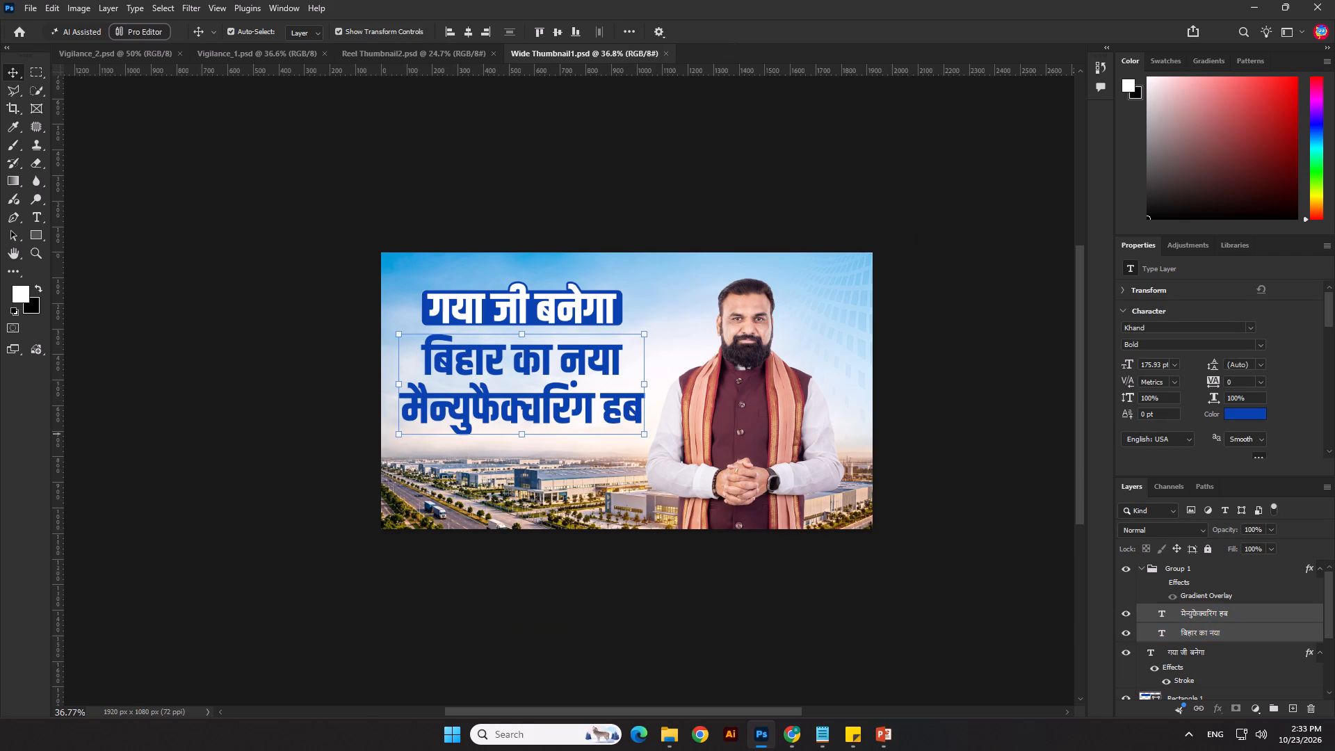
pyautogui.click(1245, 411)
pyautogui.click(1030, 389)
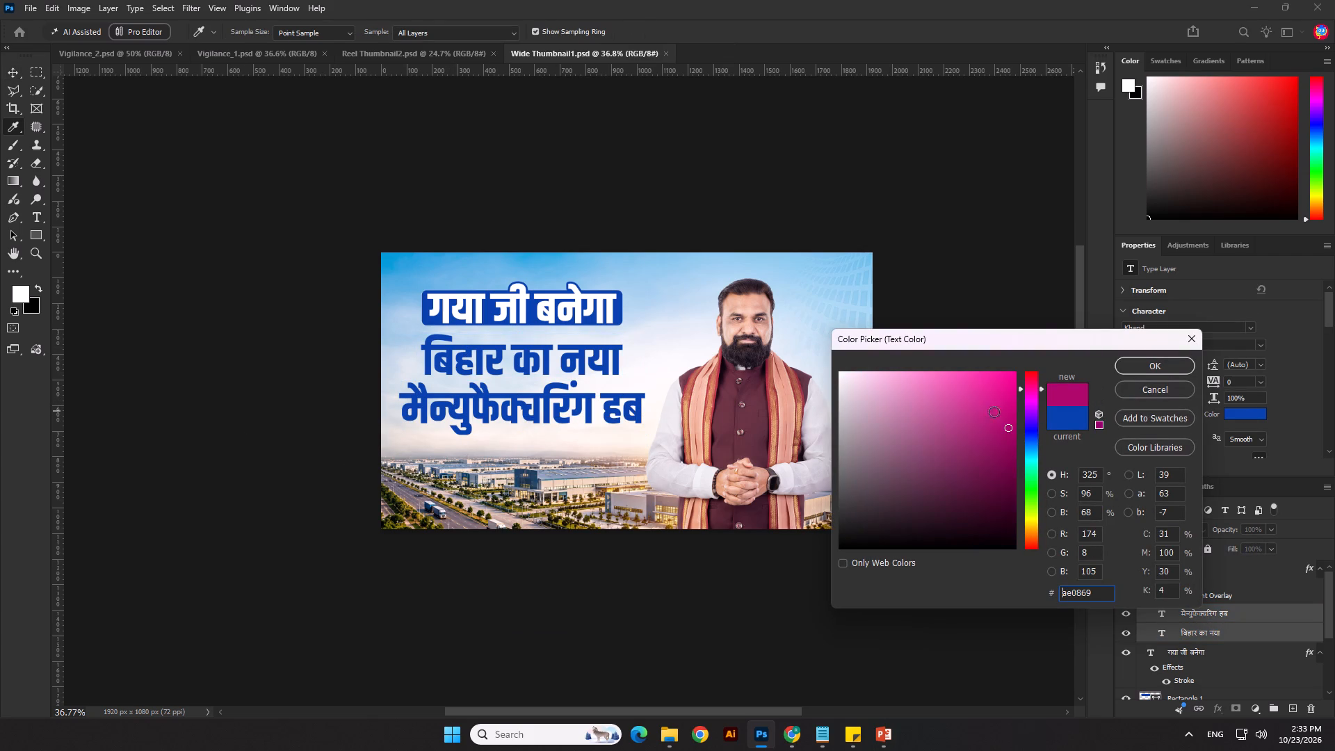
pyautogui.click(1010, 472)
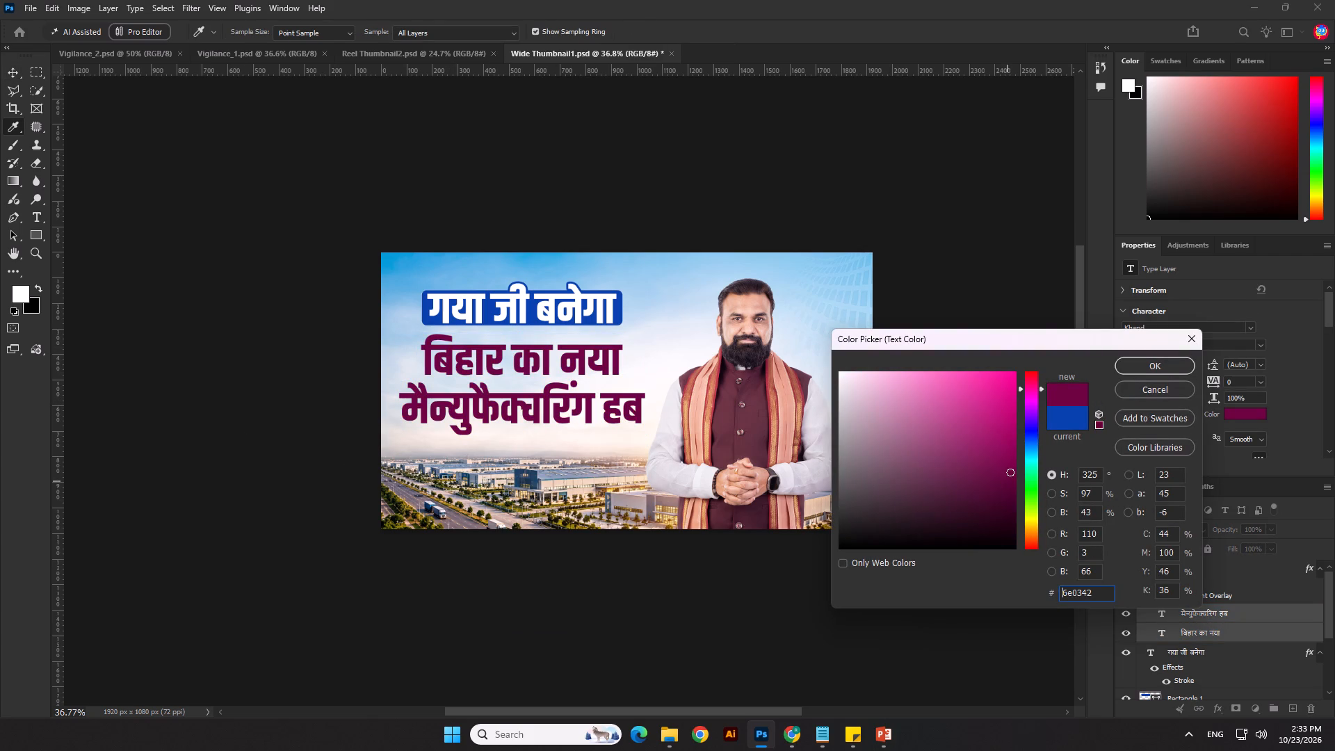
pyautogui.click(1130, 369)
pyautogui.click(925, 457)
pyautogui.scroll(-4, 811, 472)
pyautogui.click(301, 519)
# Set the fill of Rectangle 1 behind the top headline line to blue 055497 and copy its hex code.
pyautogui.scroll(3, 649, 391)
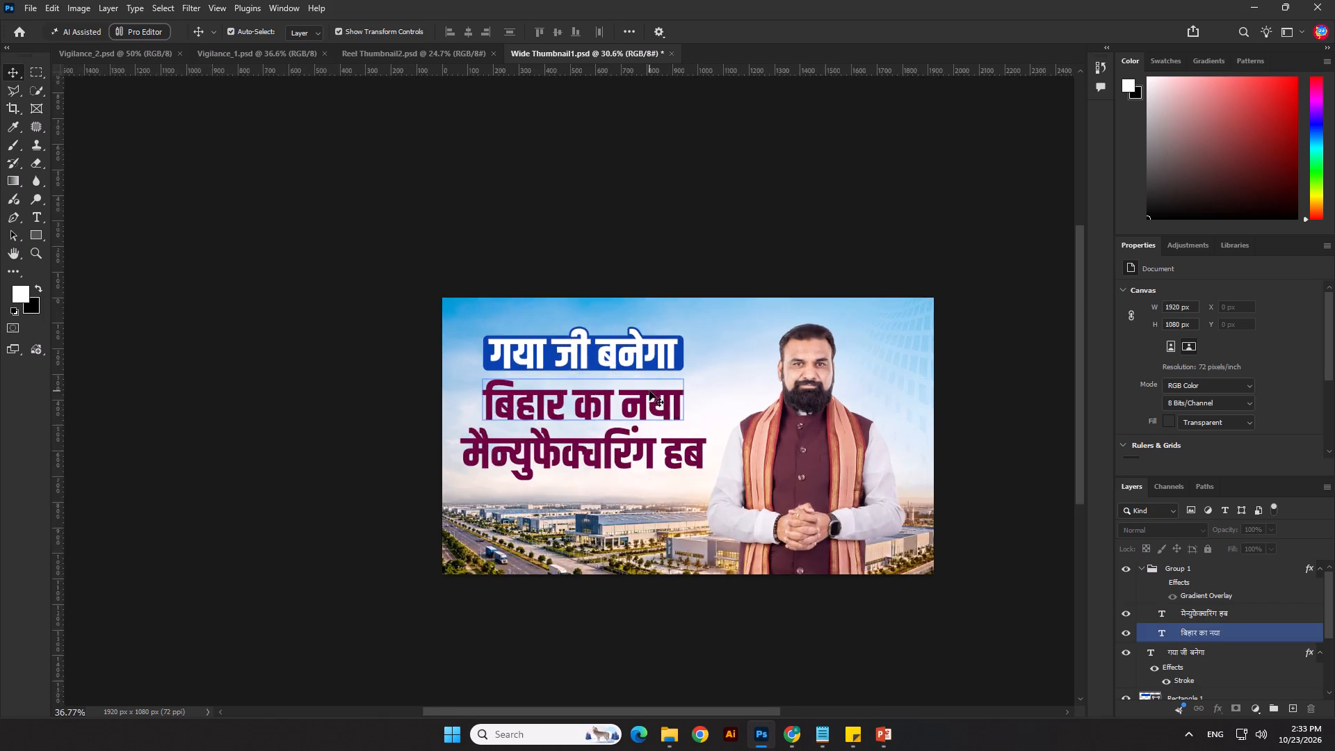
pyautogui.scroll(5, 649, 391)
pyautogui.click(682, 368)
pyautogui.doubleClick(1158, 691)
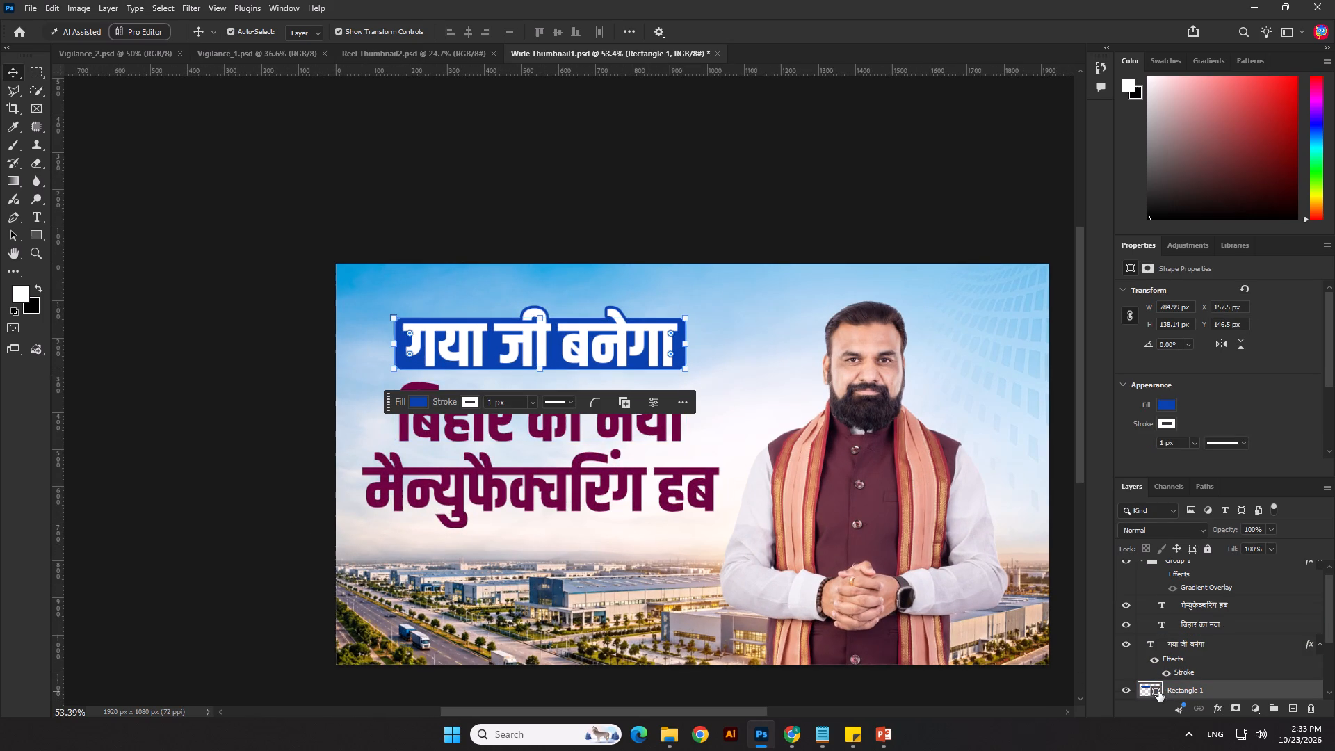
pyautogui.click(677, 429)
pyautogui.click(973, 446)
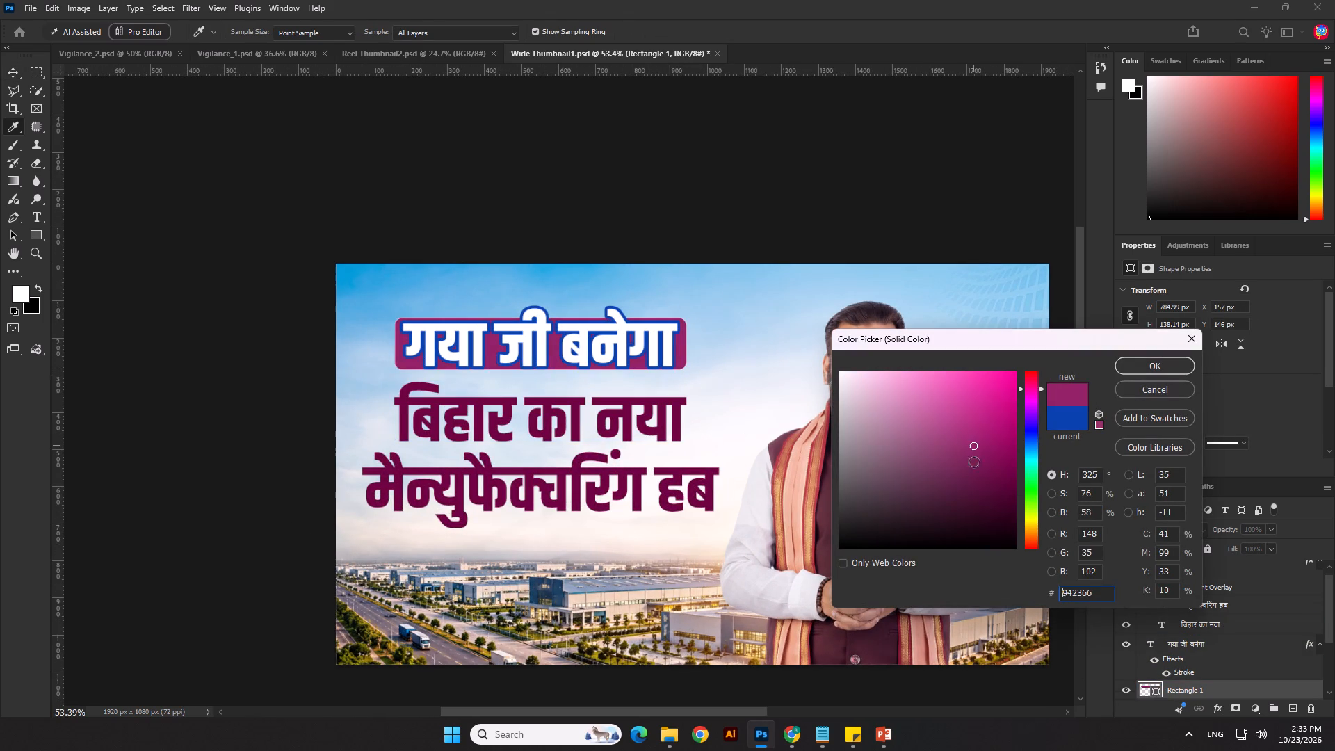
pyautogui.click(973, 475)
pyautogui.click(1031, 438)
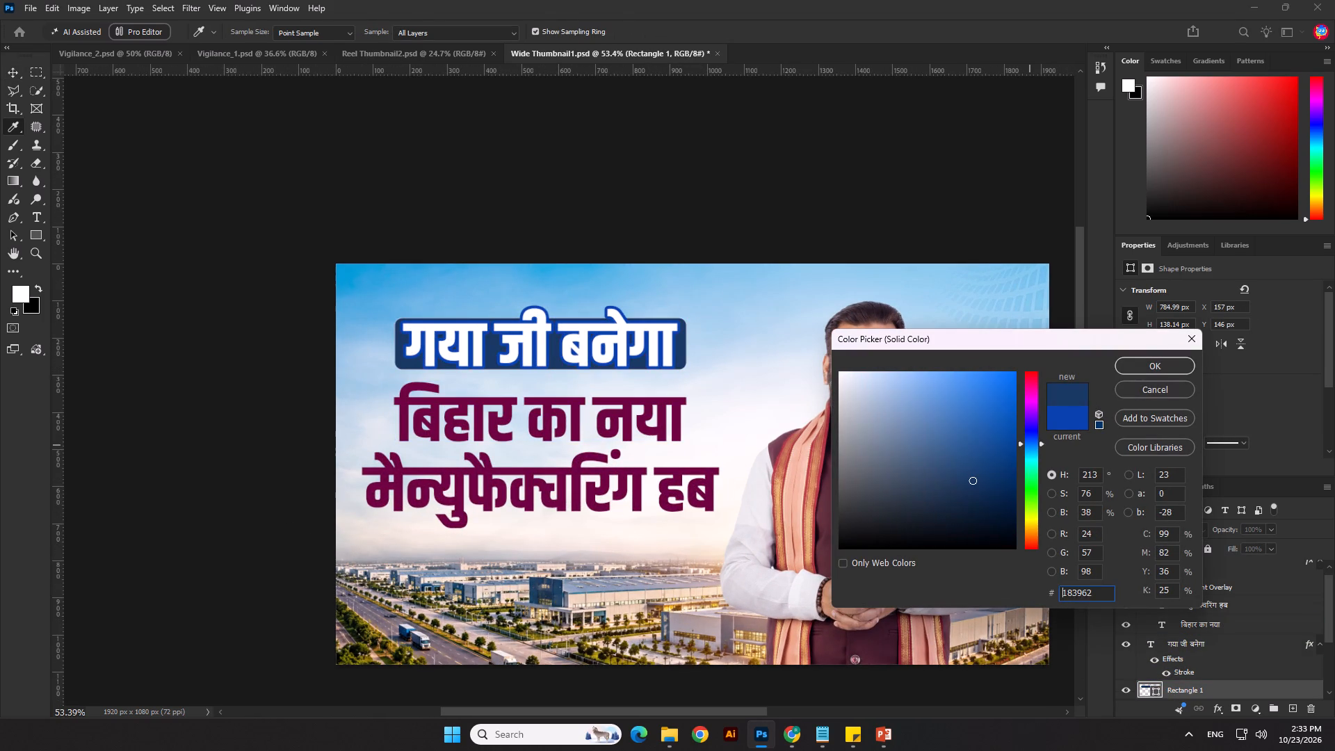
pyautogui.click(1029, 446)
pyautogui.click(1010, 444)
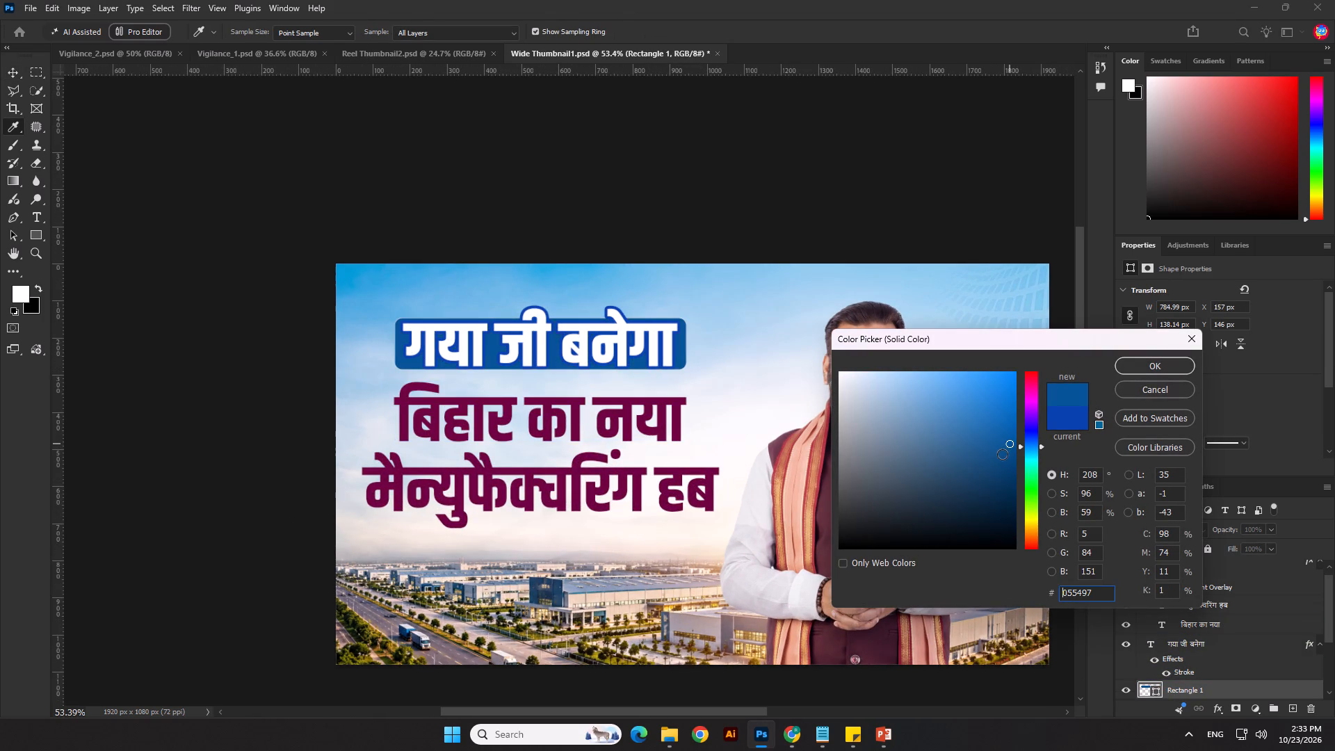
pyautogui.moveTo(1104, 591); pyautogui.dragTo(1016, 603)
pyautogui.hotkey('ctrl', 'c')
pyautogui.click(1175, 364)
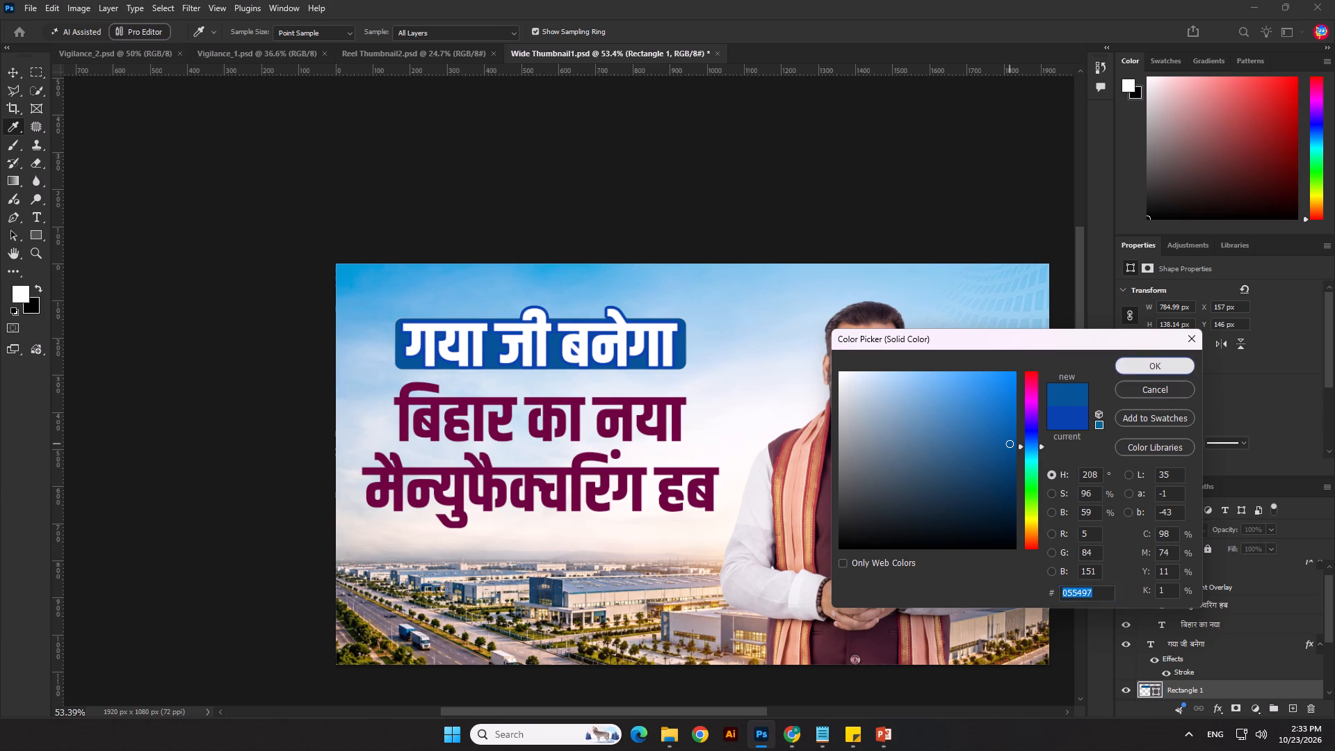
# Set the stroke colour of the गया जी बनेगा text layer to the copied blue 055497.
pyautogui.click(643, 352)
pyautogui.doubleClick(1176, 672)
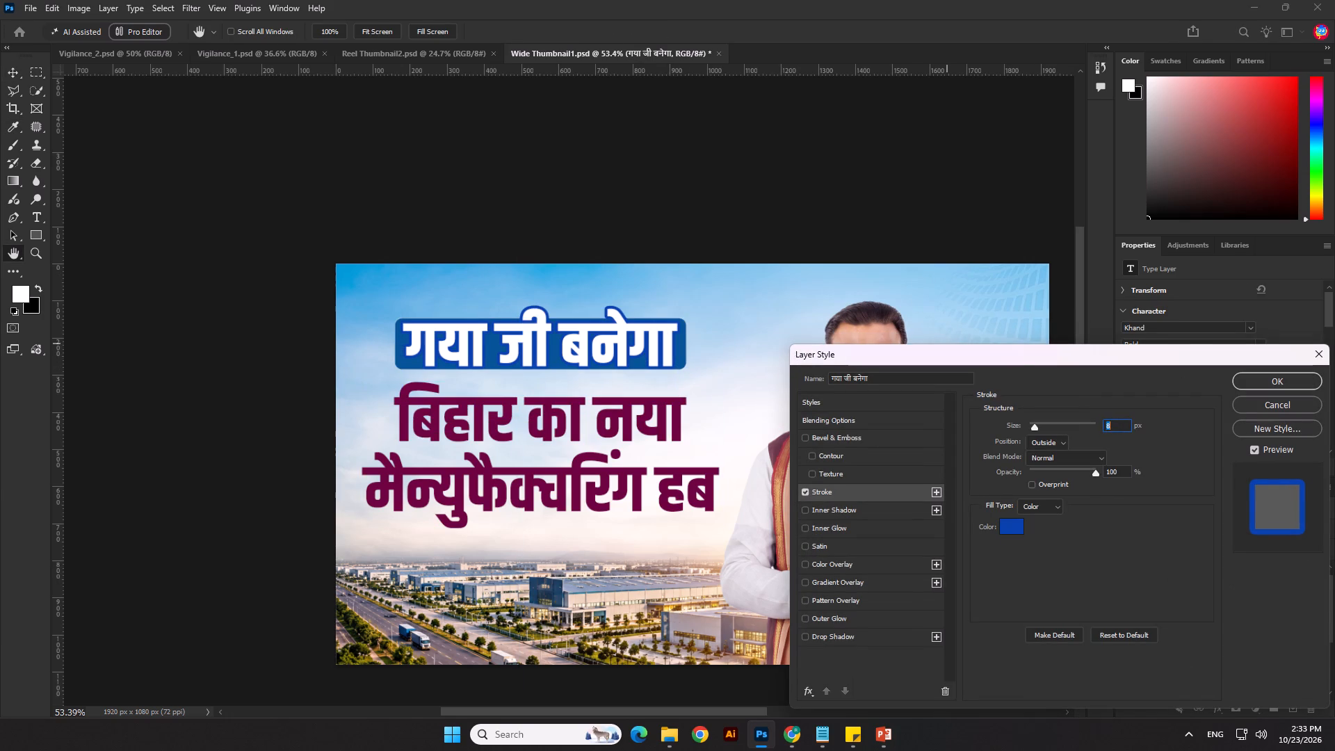
pyautogui.click(1014, 528)
pyautogui.hotkey('ctrl', 'v')
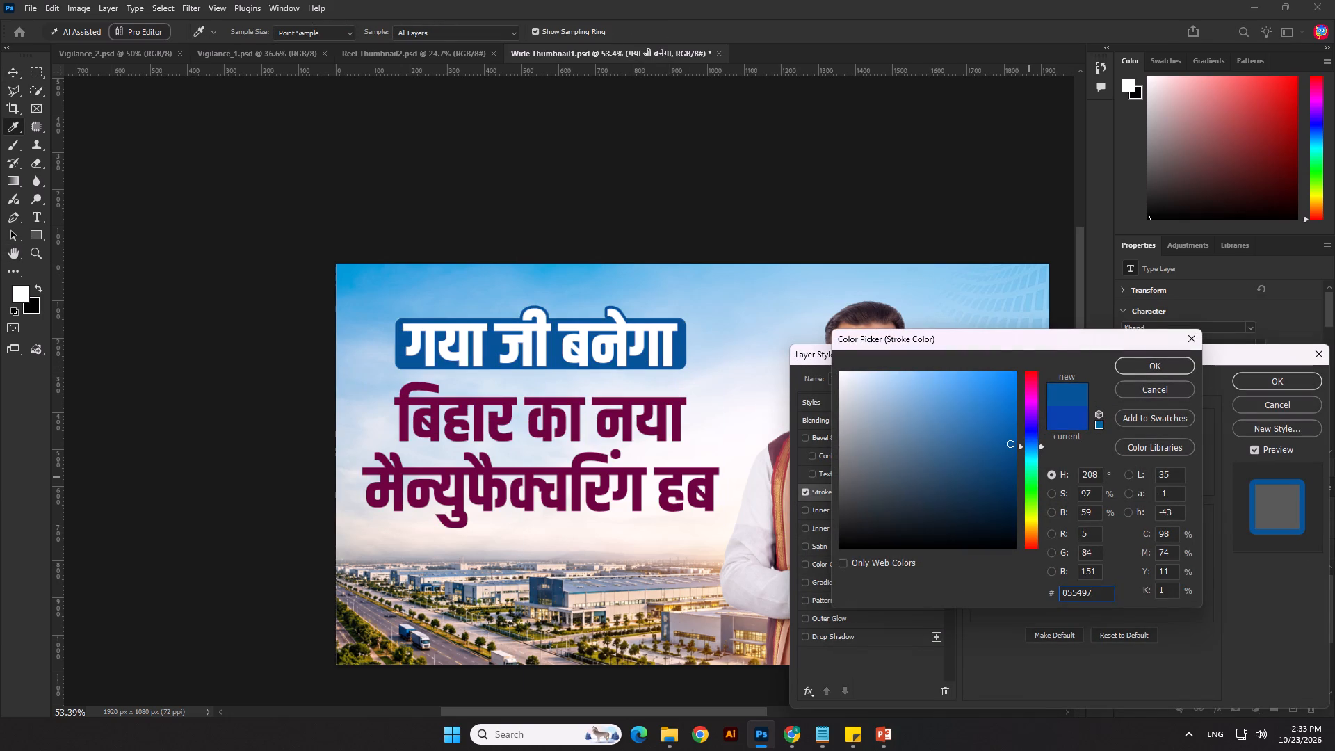
pyautogui.click(1186, 371)
pyautogui.click(1245, 379)
pyautogui.scroll(-5, 535, 203)
pyautogui.click(321, 269)
# Set the fill of Rectangle 1 behind the top headline line to dark grey 272828 and copy its hex code.
pyautogui.scroll(3, 463, 509)
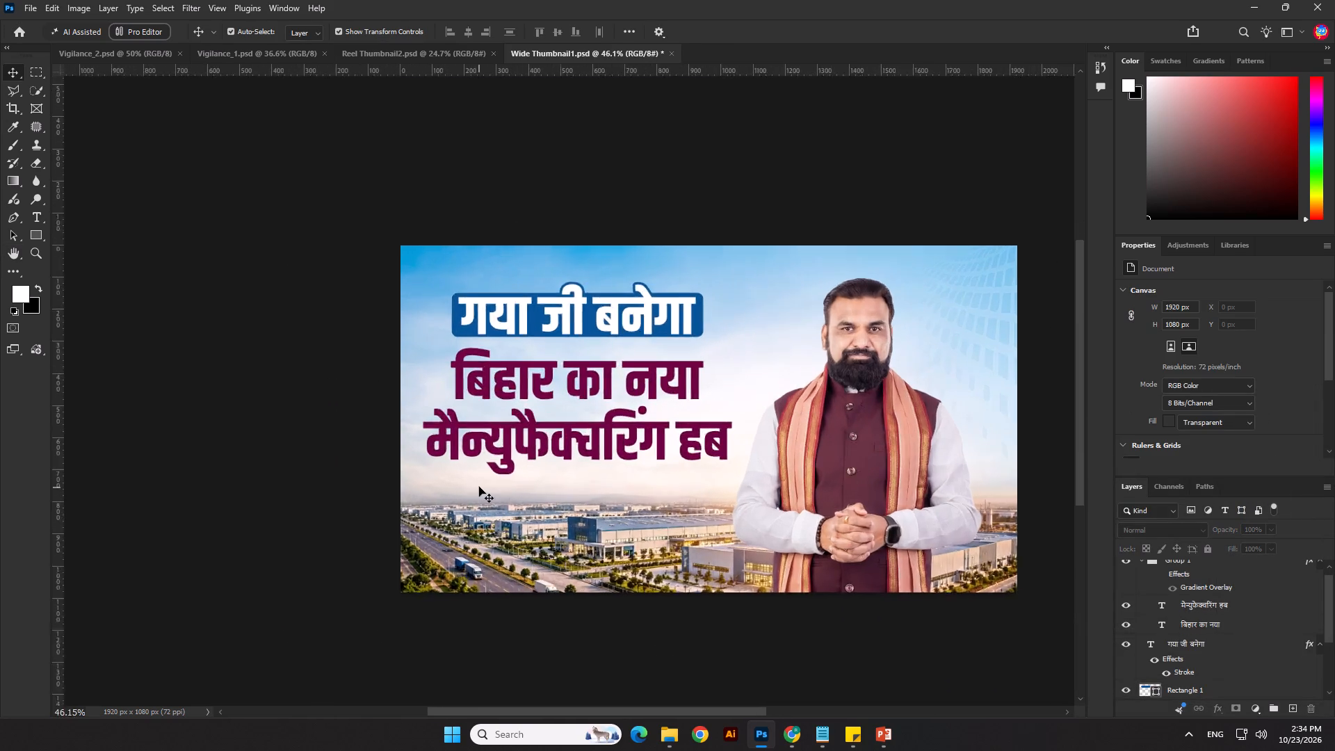
pyautogui.scroll(-5, 479, 487)
pyautogui.click(316, 492)
pyautogui.scroll(-4, 928, 488)
pyautogui.scroll(2, 422, 421)
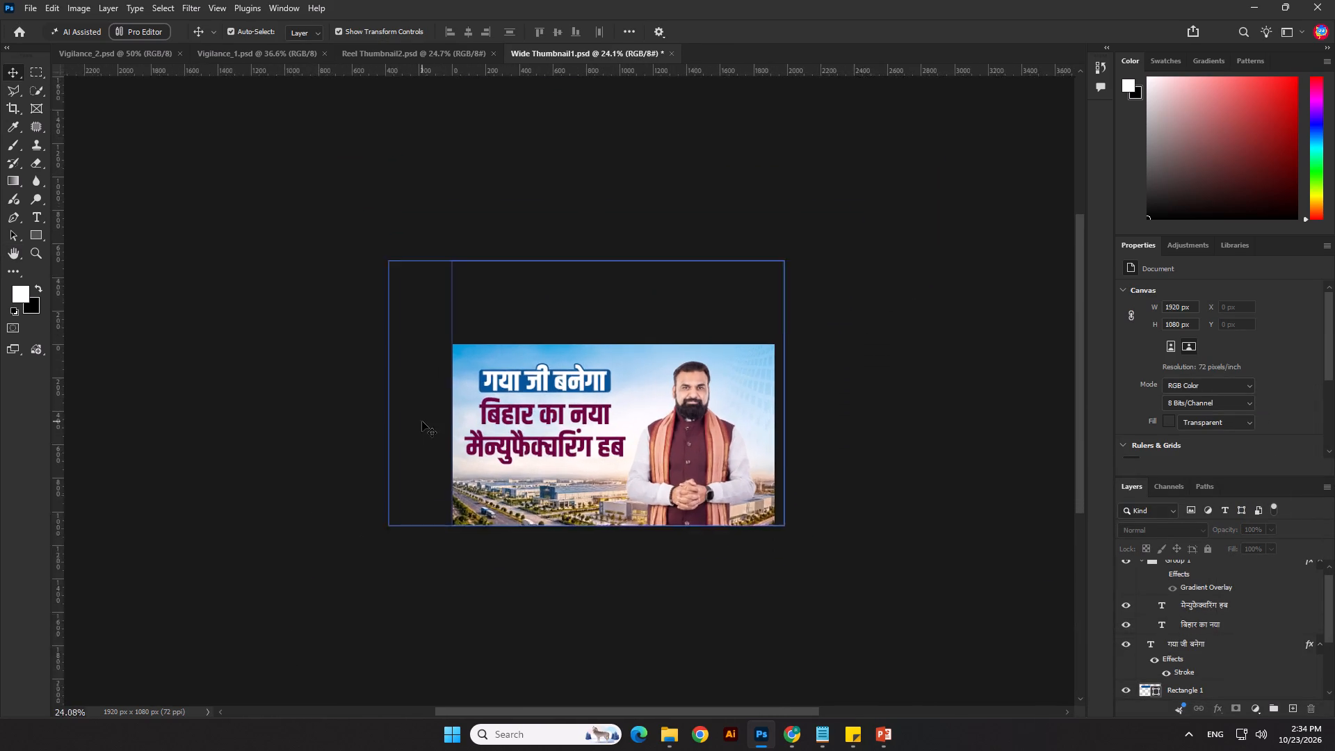
pyautogui.scroll(5, 422, 421)
pyautogui.click(672, 380)
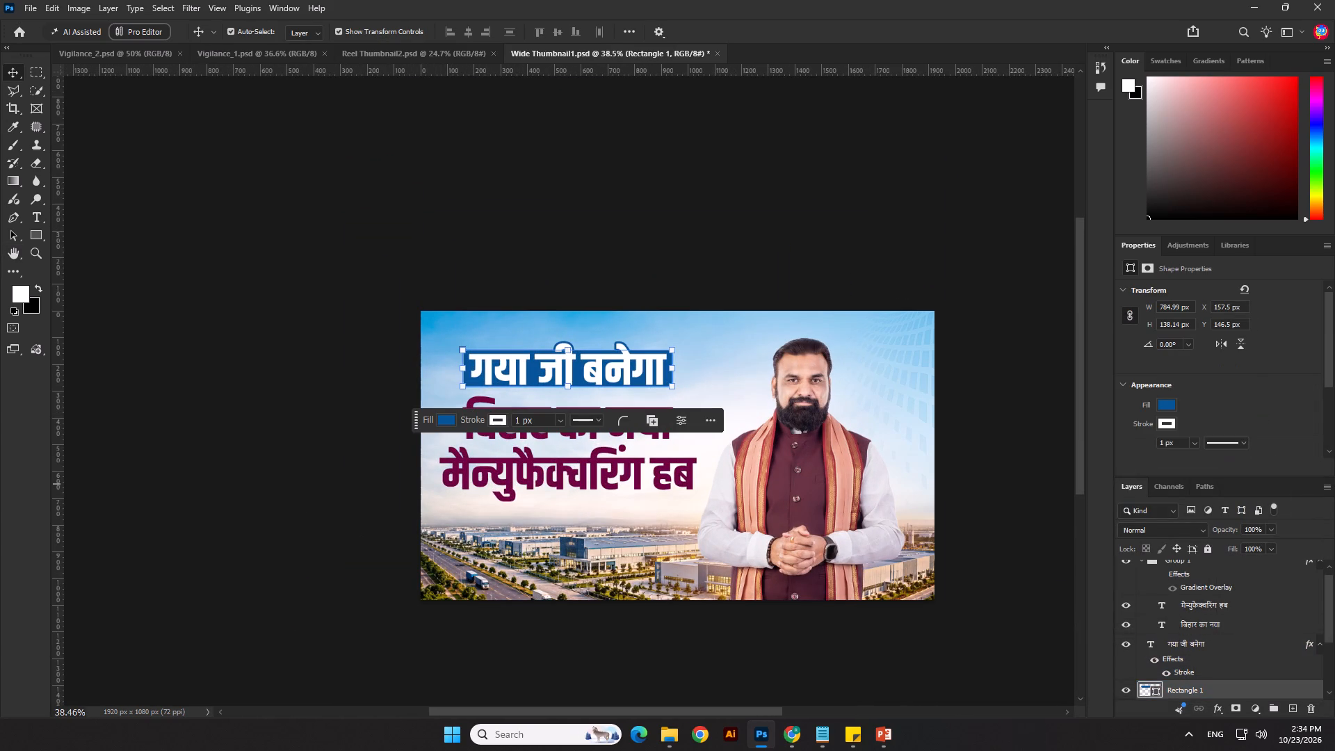
pyautogui.doubleClick(1158, 691)
pyautogui.click(854, 469)
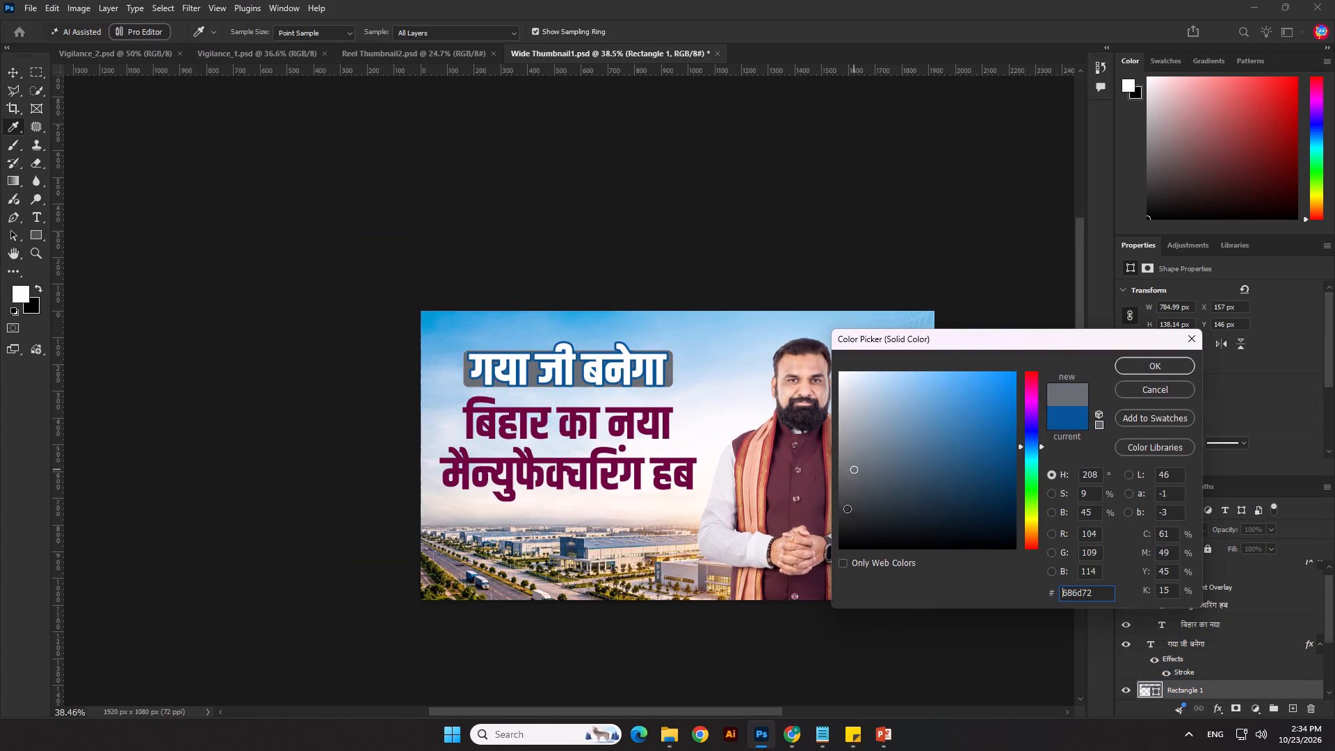
pyautogui.click(847, 507)
pyautogui.moveTo(847, 517); pyautogui.dragTo(845, 523)
pyautogui.click(843, 522)
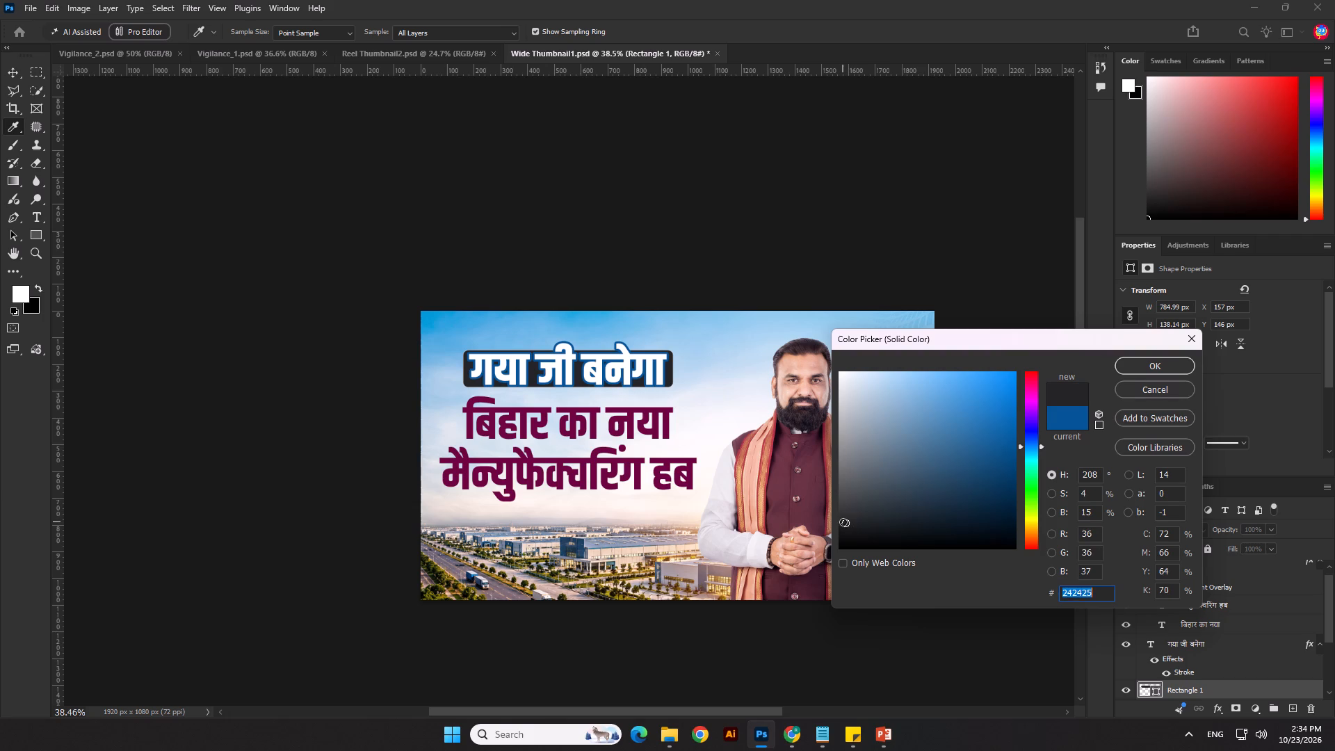
pyautogui.moveTo(1096, 594); pyautogui.dragTo(896, 590)
pyautogui.hotkey('ctrl', 'c')
pyautogui.click(1122, 373)
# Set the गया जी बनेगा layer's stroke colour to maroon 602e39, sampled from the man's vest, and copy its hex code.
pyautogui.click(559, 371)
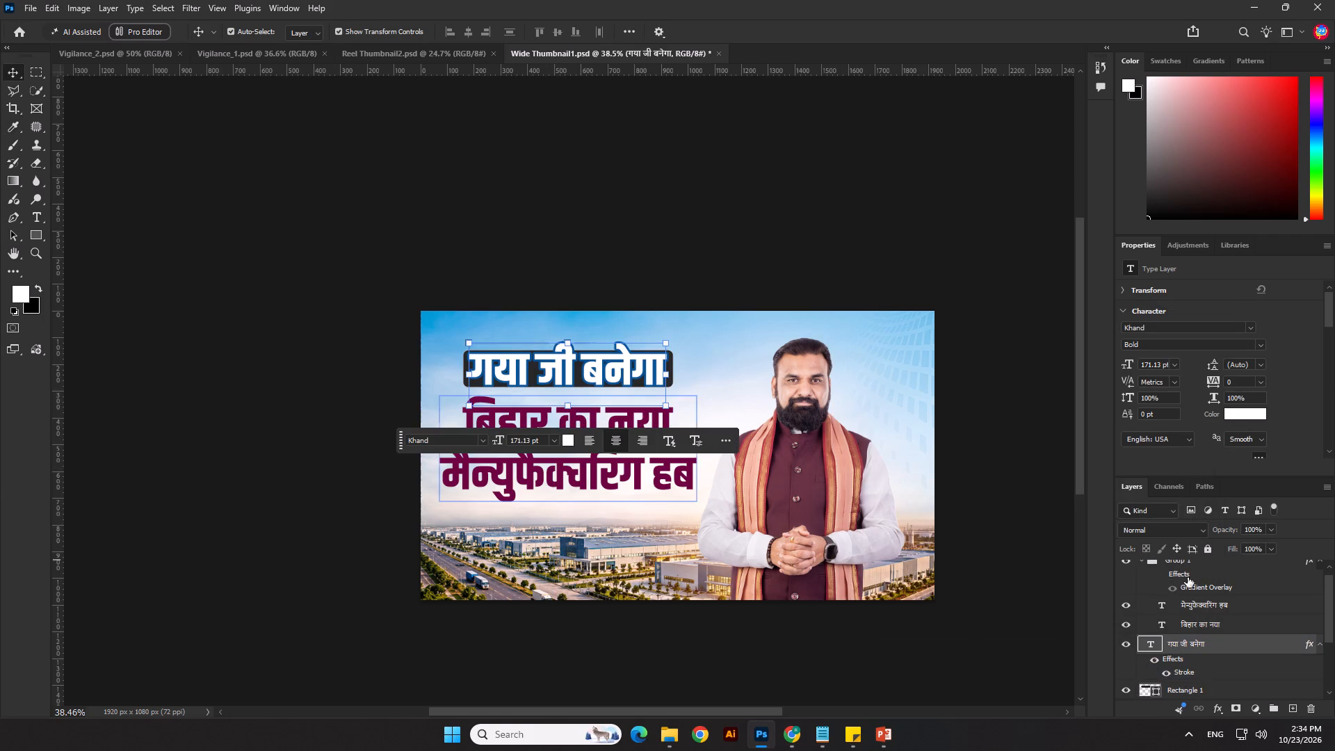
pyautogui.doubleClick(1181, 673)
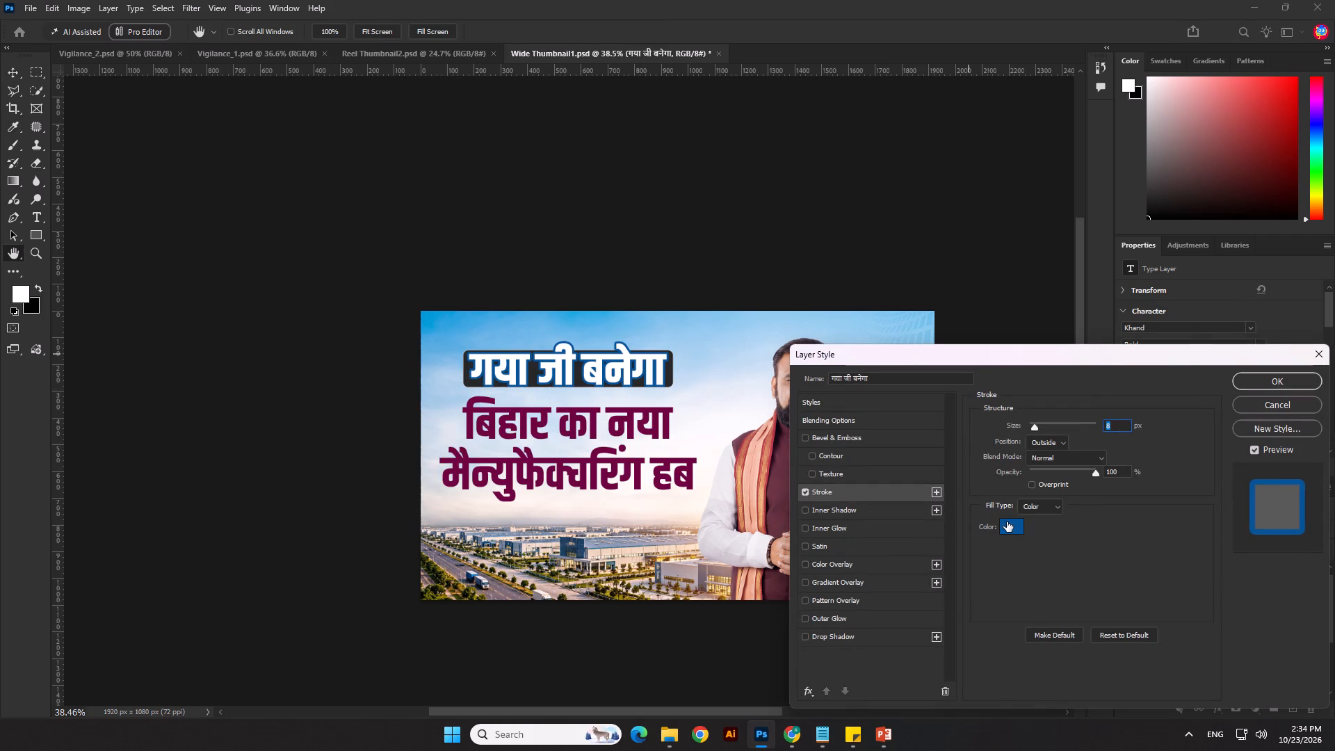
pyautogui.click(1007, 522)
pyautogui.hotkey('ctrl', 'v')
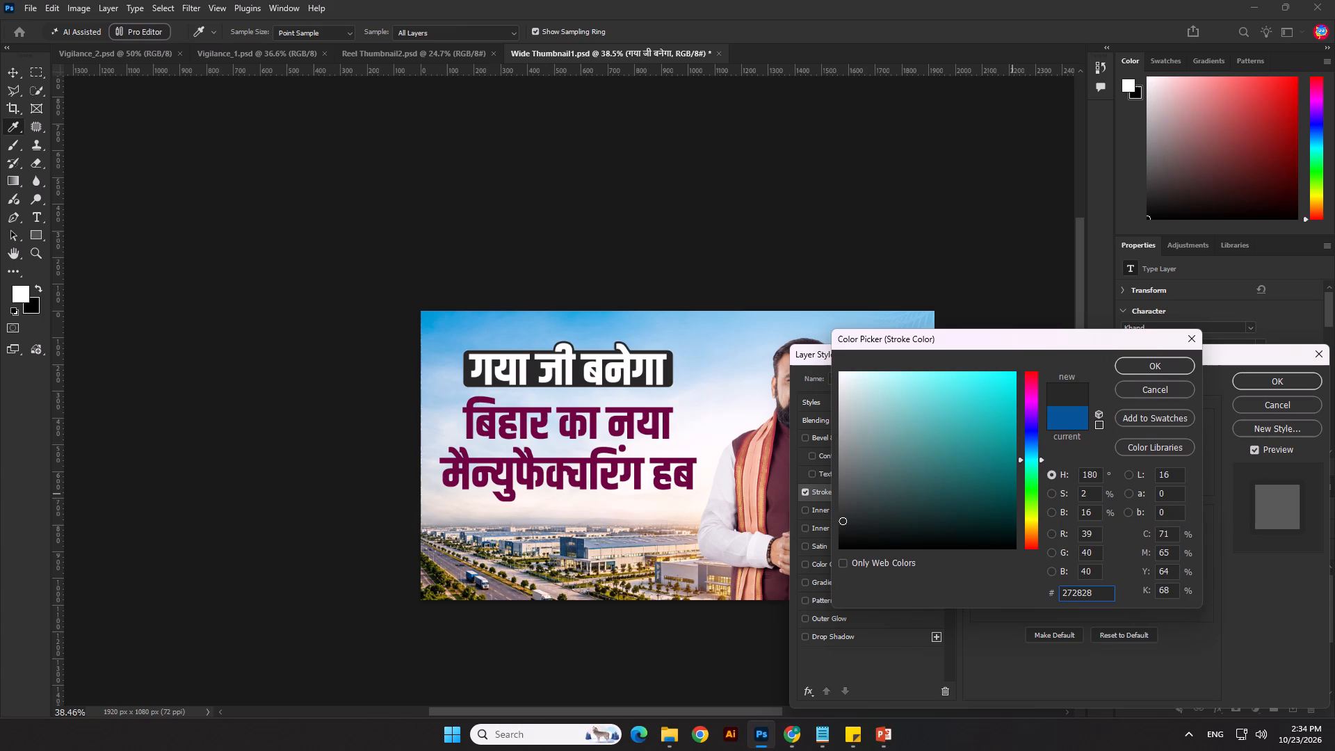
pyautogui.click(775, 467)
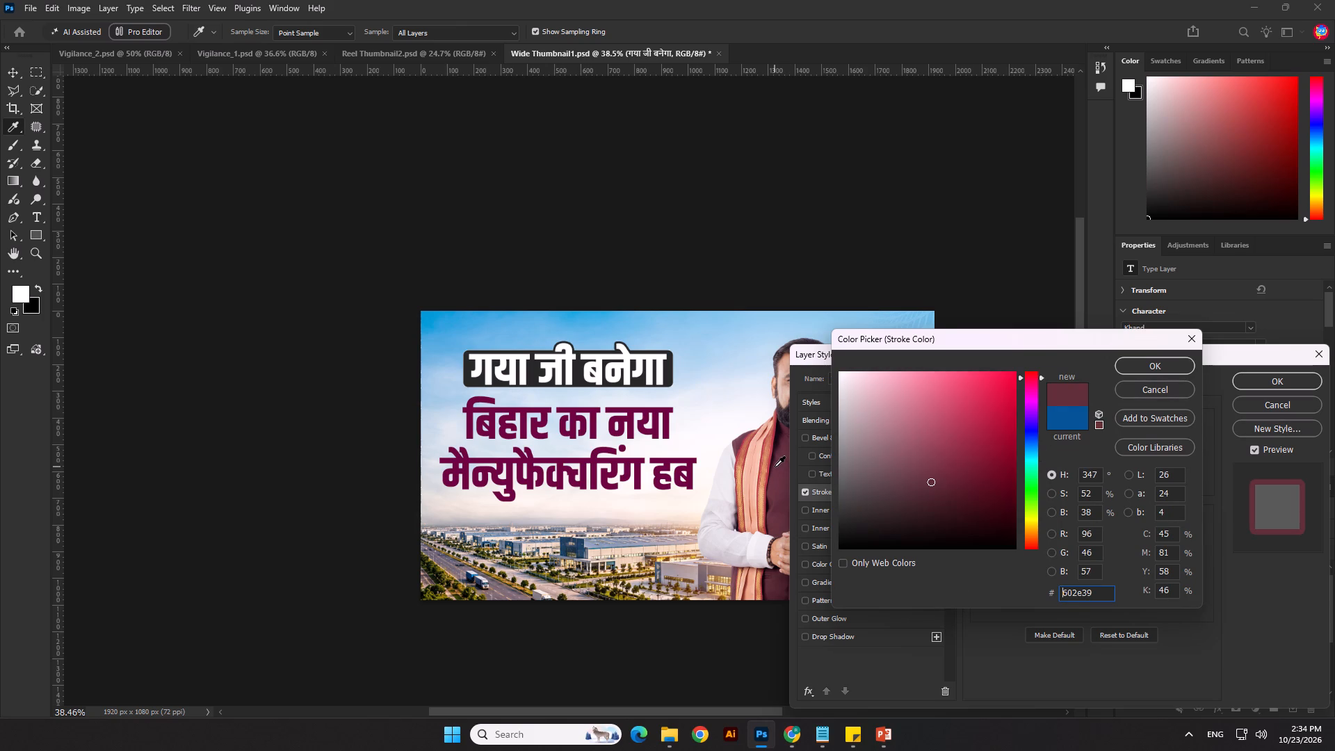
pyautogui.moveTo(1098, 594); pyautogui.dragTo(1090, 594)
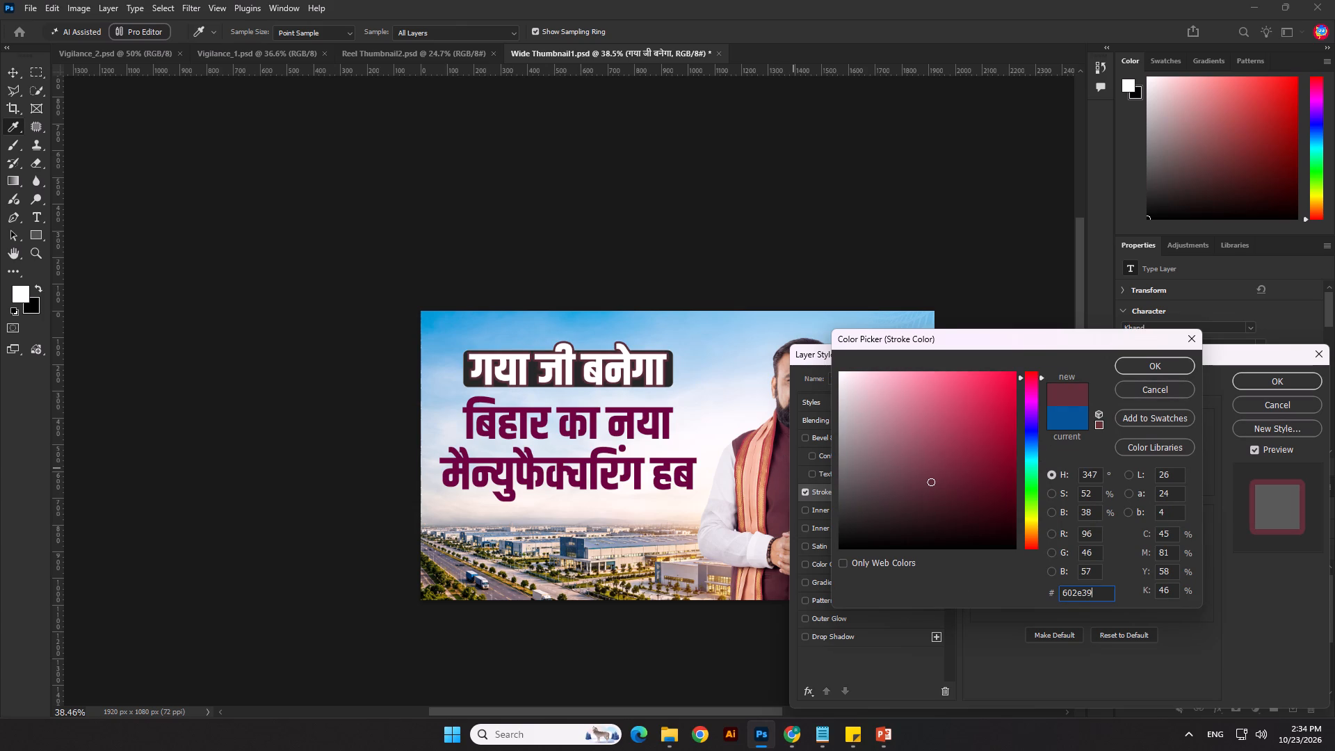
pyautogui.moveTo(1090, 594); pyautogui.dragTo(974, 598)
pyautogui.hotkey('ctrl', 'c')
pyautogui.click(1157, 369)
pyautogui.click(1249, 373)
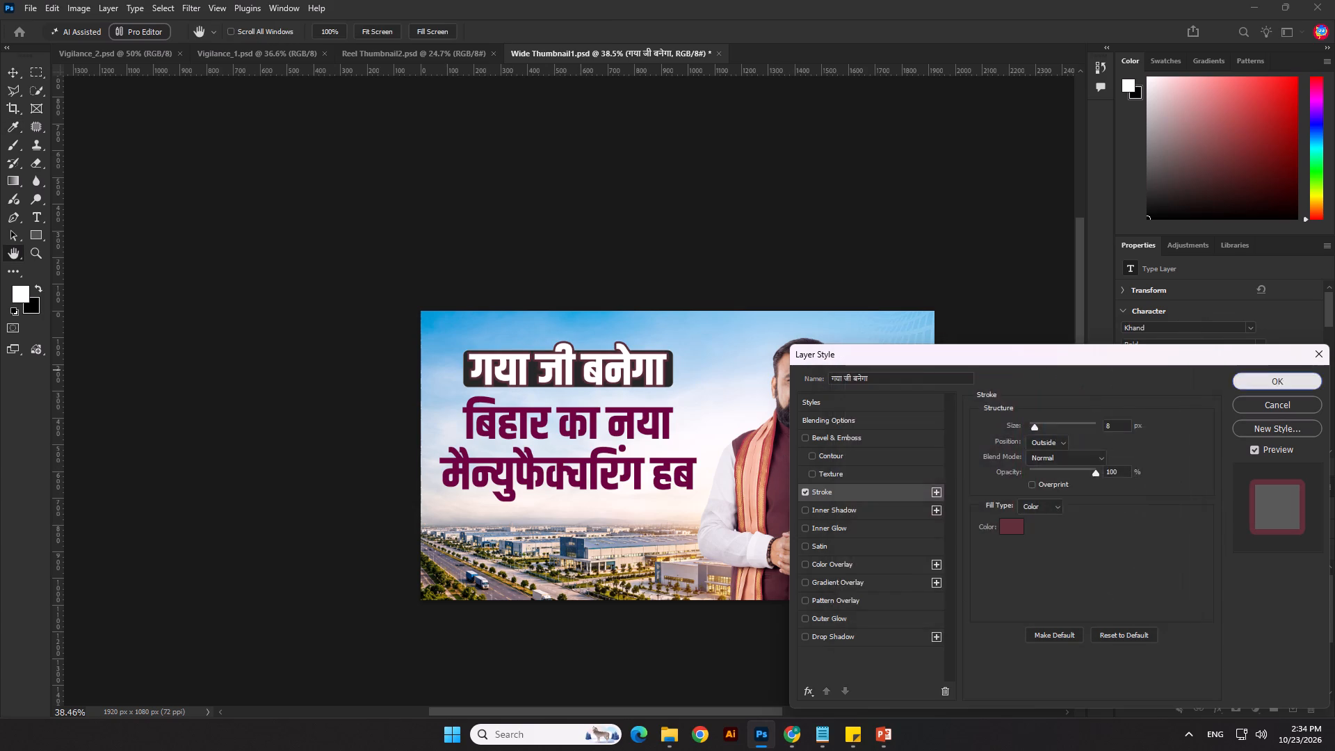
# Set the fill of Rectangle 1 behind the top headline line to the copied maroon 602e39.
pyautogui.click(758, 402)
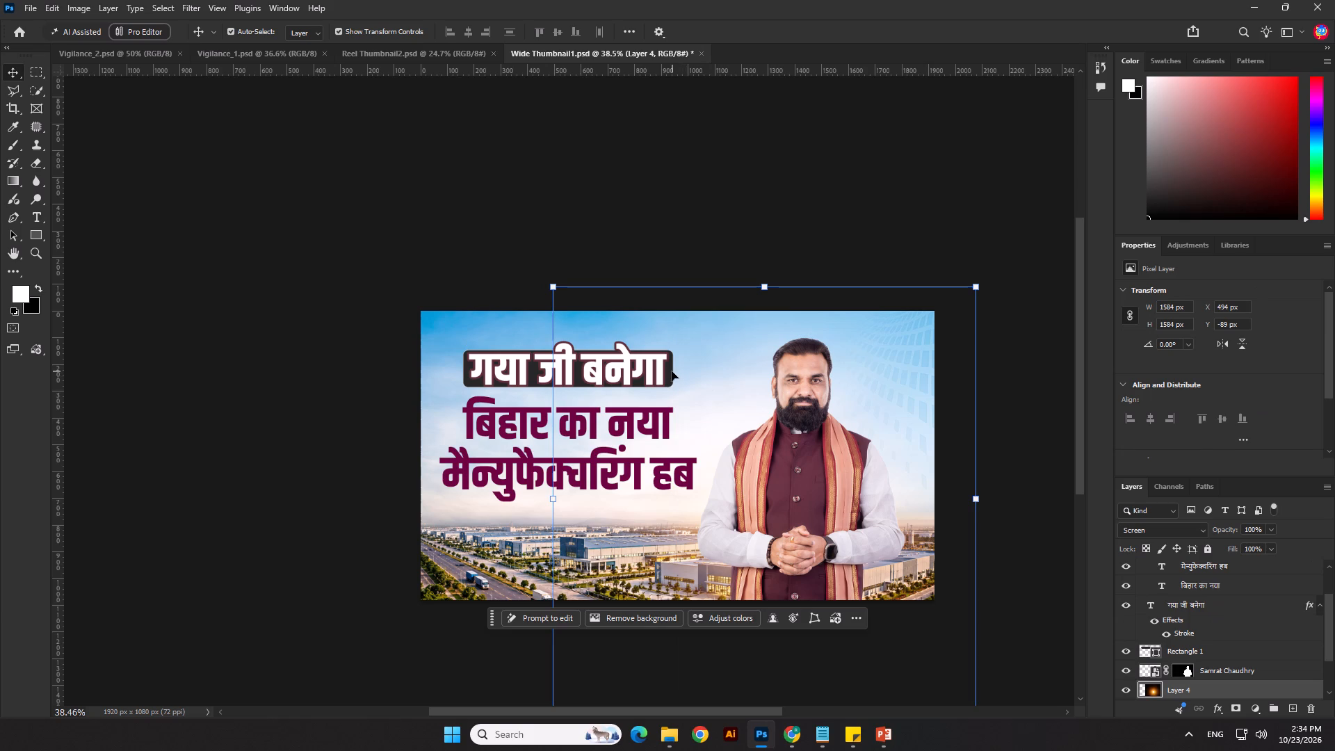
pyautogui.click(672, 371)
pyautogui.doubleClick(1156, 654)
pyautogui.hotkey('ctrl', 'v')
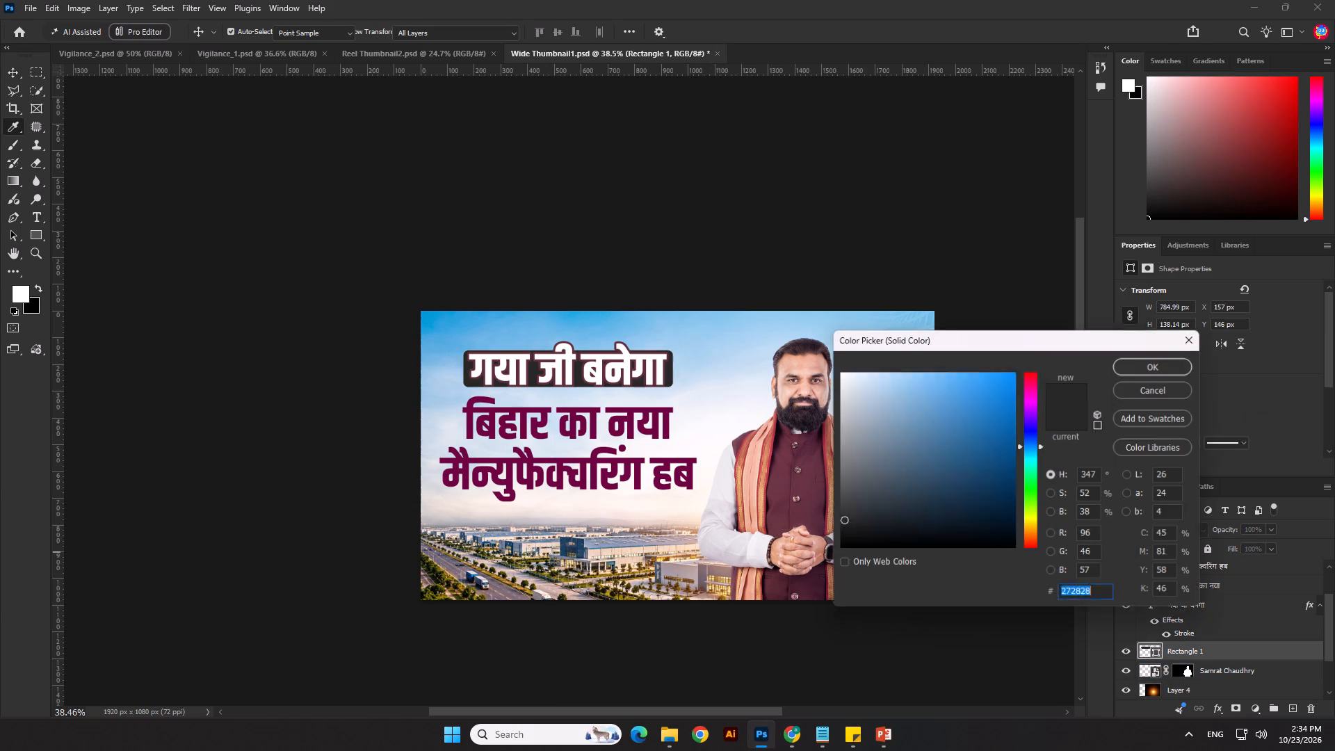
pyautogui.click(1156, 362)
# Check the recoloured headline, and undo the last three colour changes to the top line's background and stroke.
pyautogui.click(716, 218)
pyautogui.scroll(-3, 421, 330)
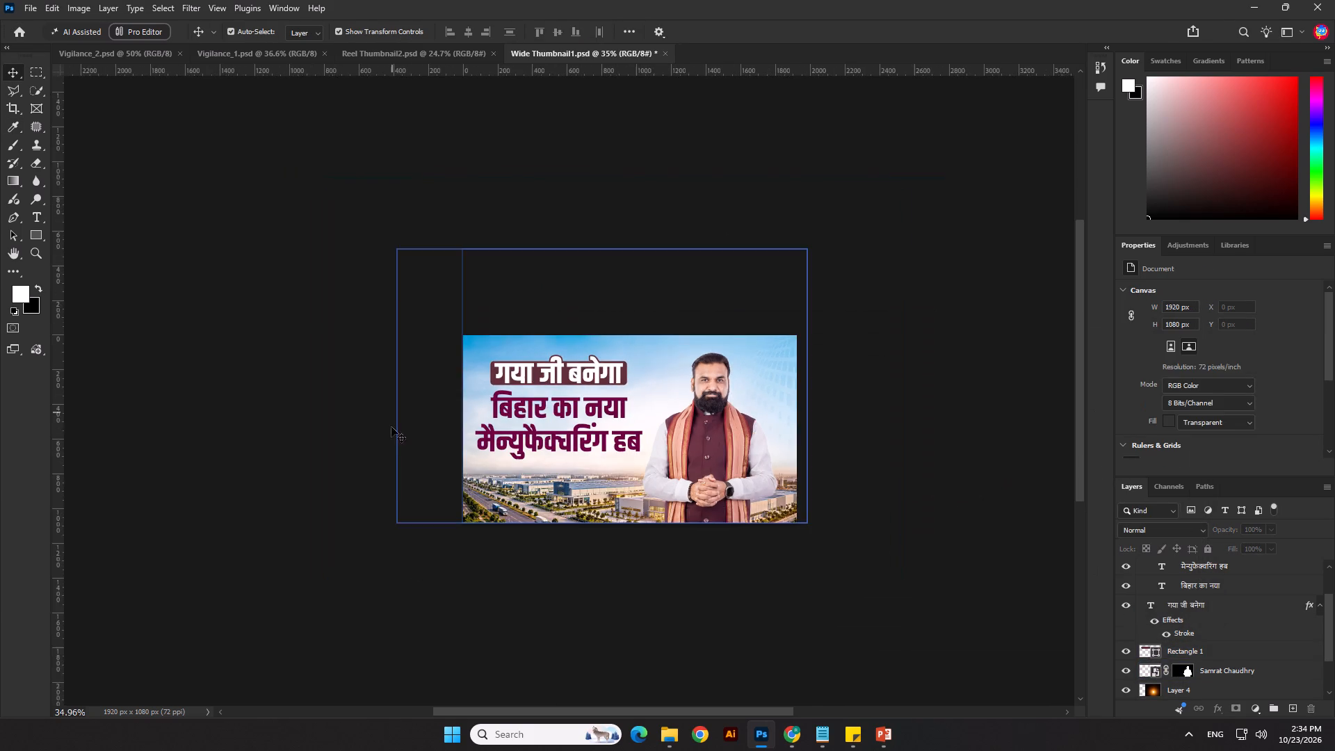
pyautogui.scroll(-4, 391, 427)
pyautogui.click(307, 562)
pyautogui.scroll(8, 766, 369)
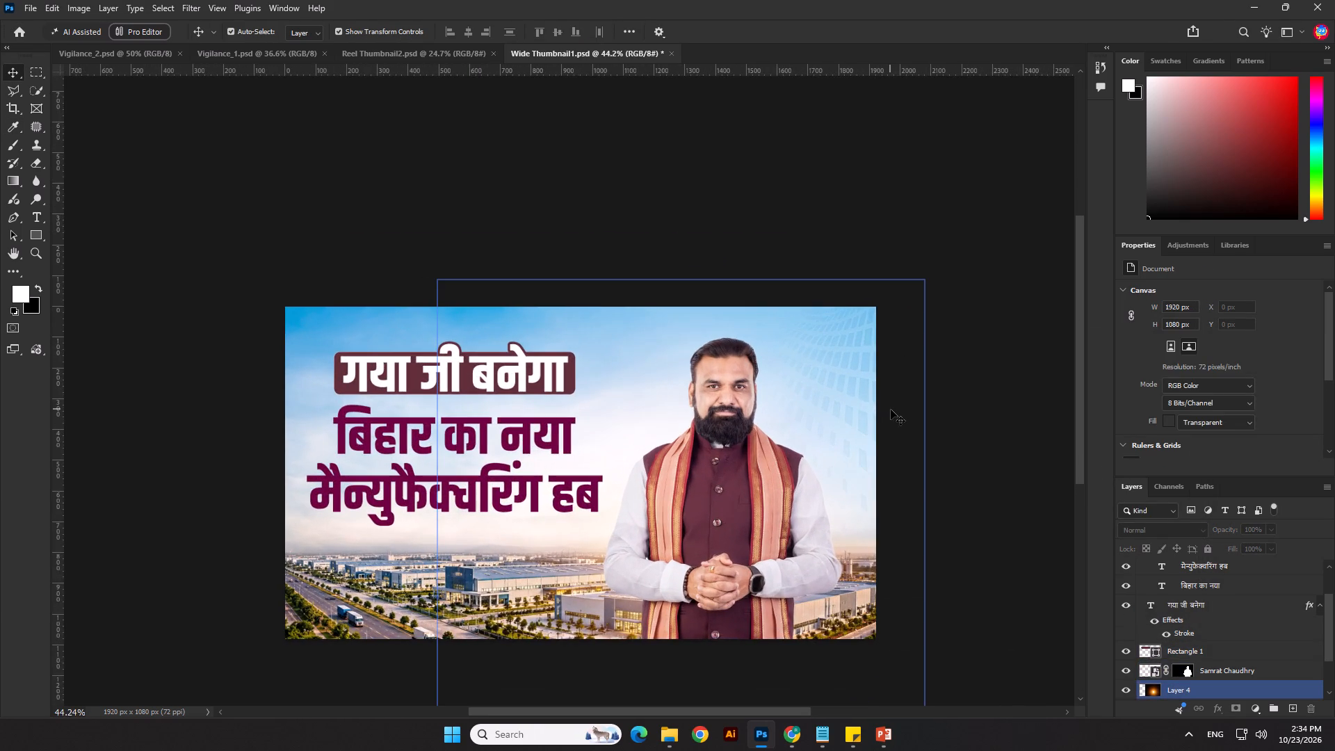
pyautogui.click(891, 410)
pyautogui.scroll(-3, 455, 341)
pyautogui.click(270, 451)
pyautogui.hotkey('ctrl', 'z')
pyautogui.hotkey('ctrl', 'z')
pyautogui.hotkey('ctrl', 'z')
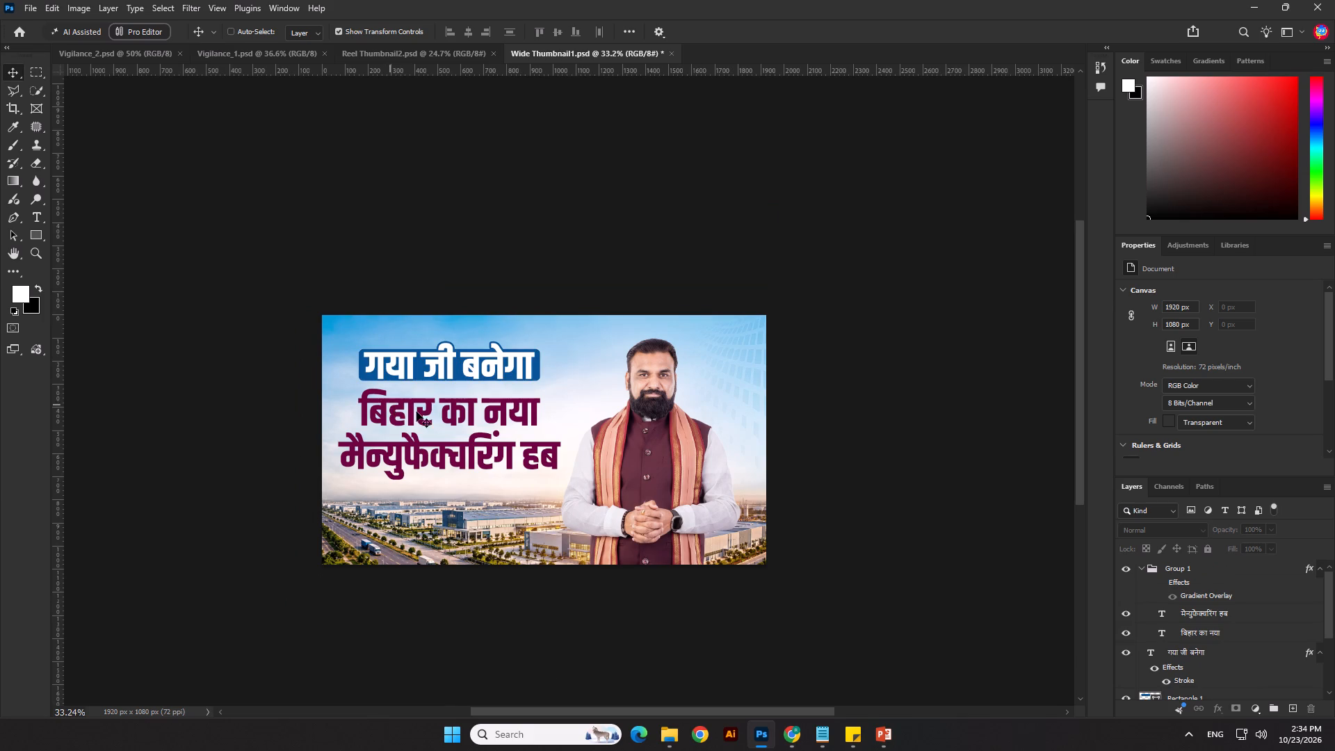
# Set the font of the बिहार का नया text layer to Anek Devanagari ExtraBold.
pyautogui.click(439, 420)
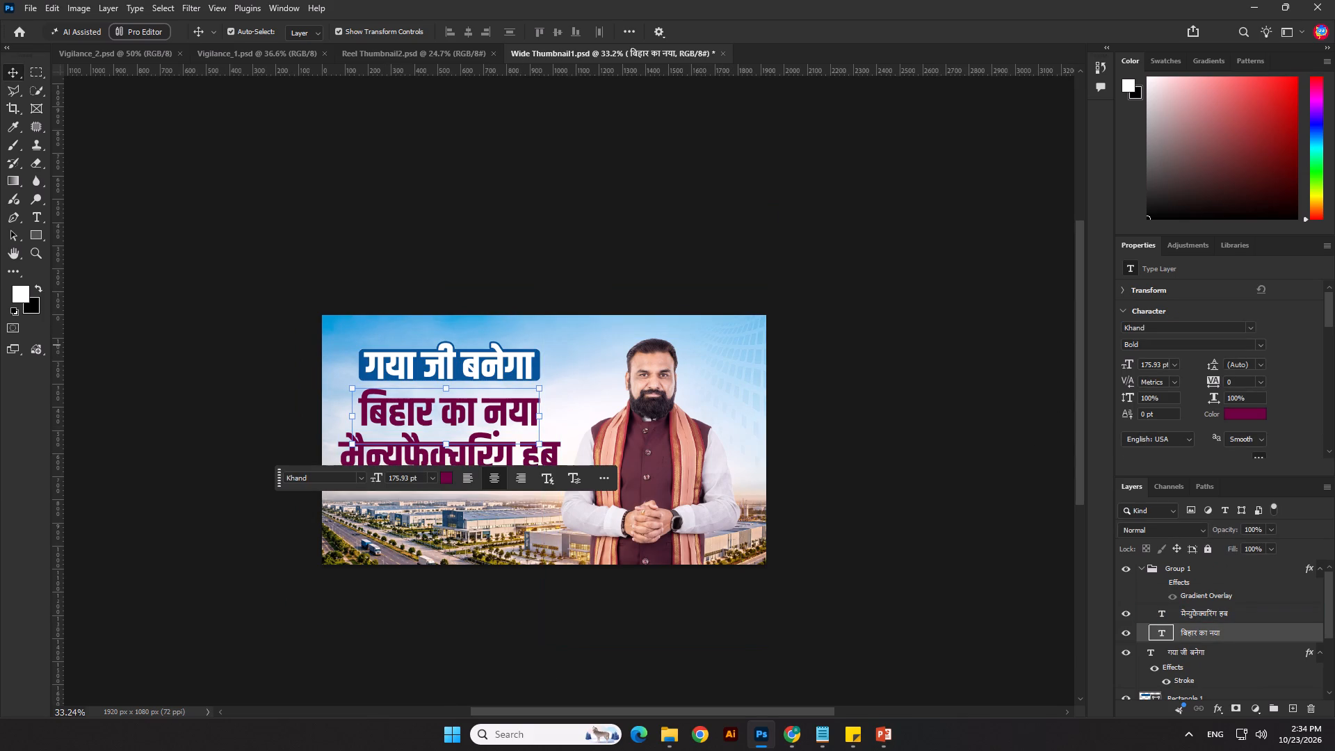
pyautogui.click(1158, 327)
pyautogui.write('anwek')
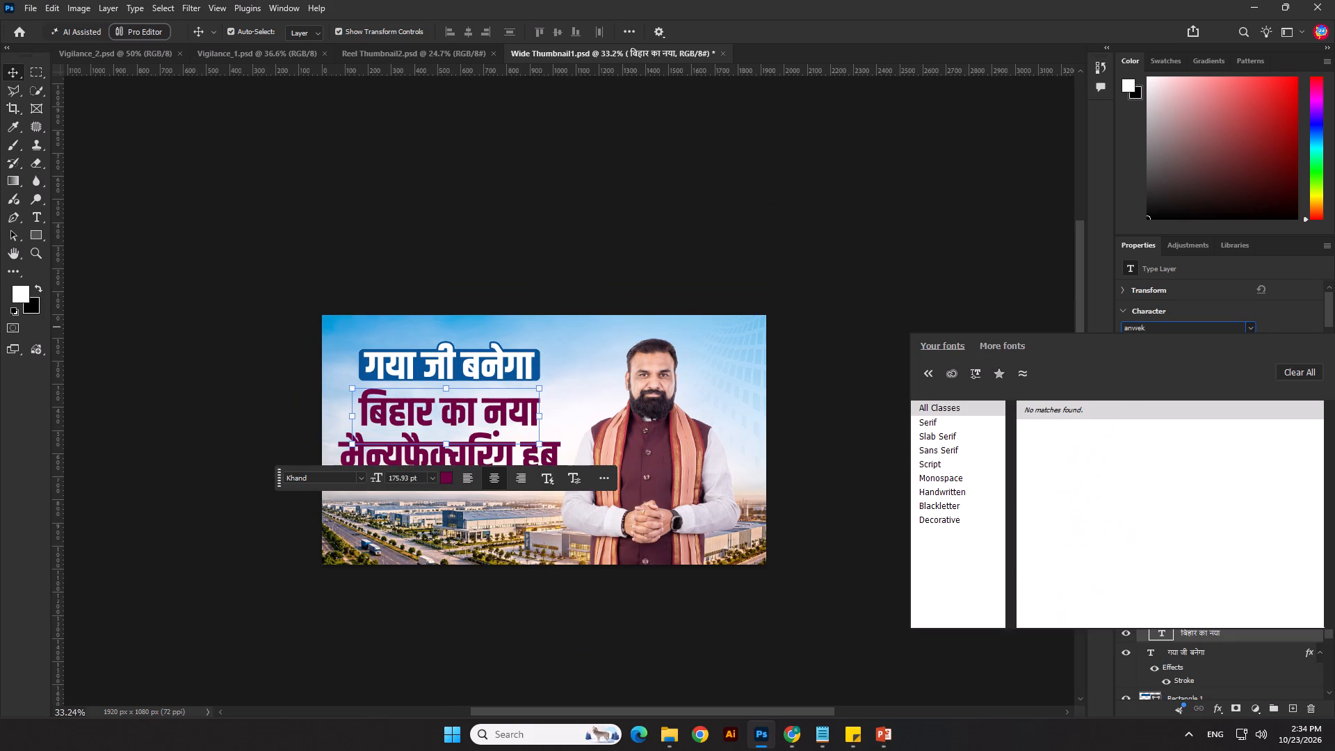
pyautogui.press('BackSpace')
pyautogui.press('BackSpace')
pyautogui.press('BackSpace')
pyautogui.write('ek')
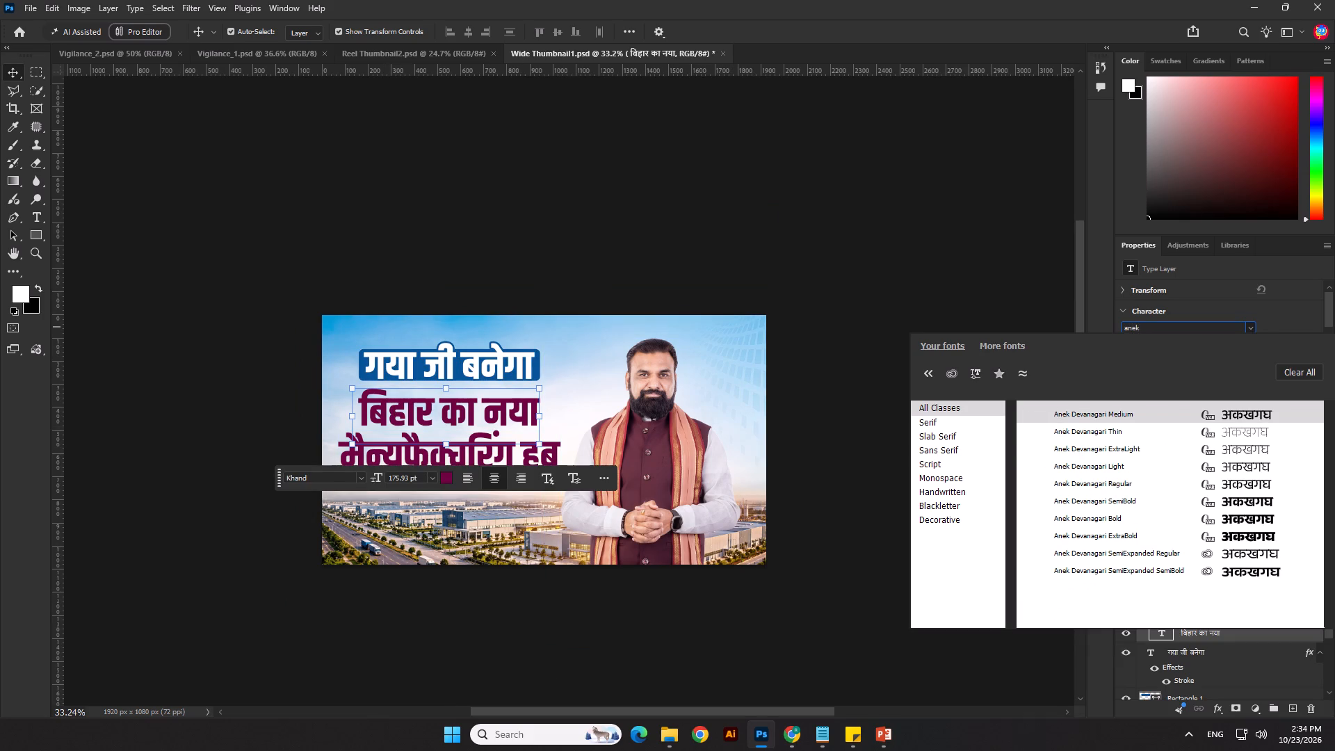
pyautogui.click(1263, 538)
pyautogui.click(748, 627)
# Set the font of the मैन्युफैक्चरिंग हब text layer to Anek Devanagari ExtraBold.
pyautogui.click(449, 459)
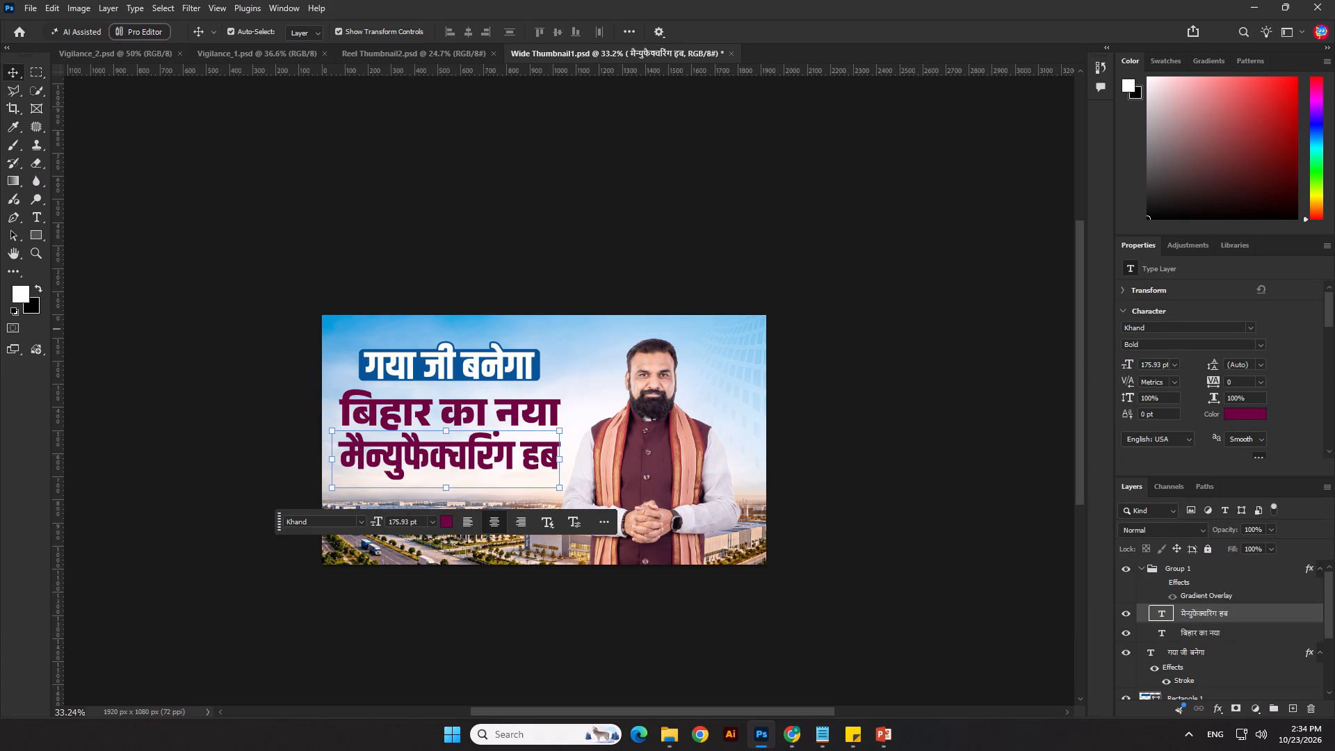
pyautogui.click(1176, 329)
pyautogui.write('anek')
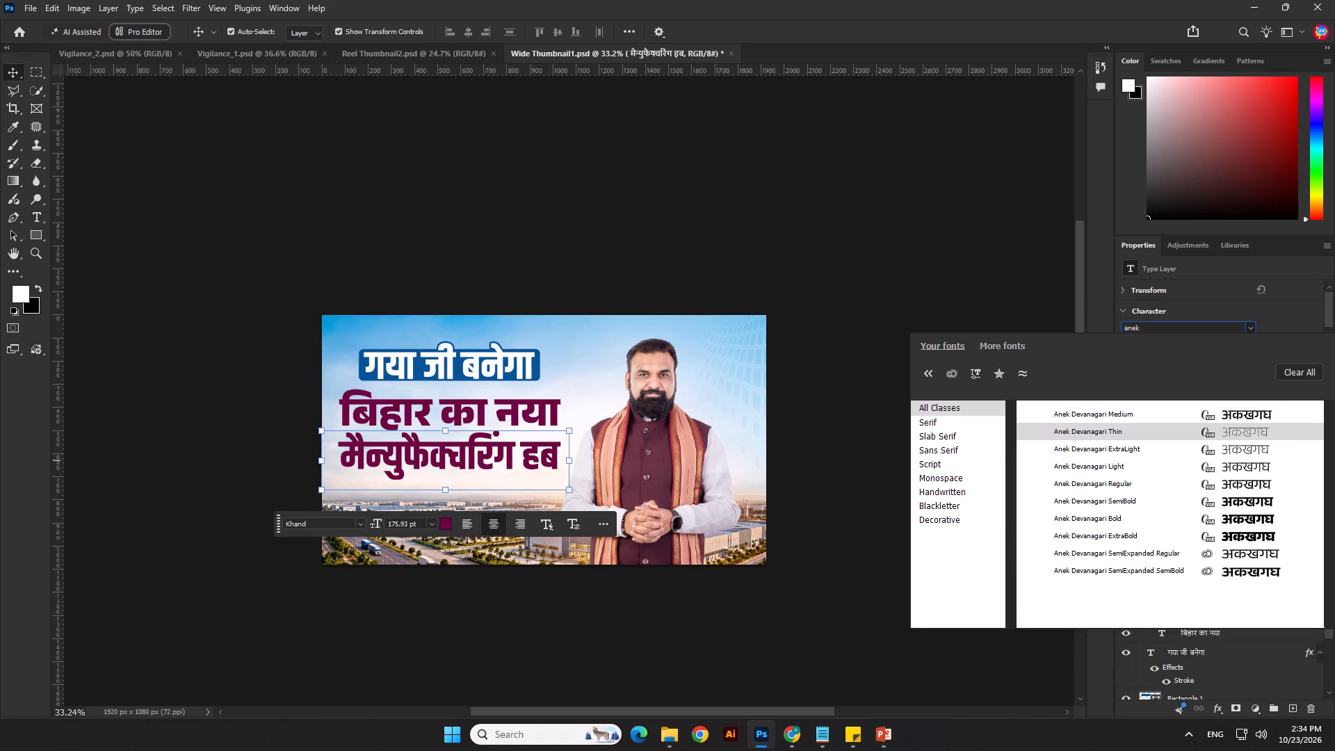
pyautogui.click(1244, 535)
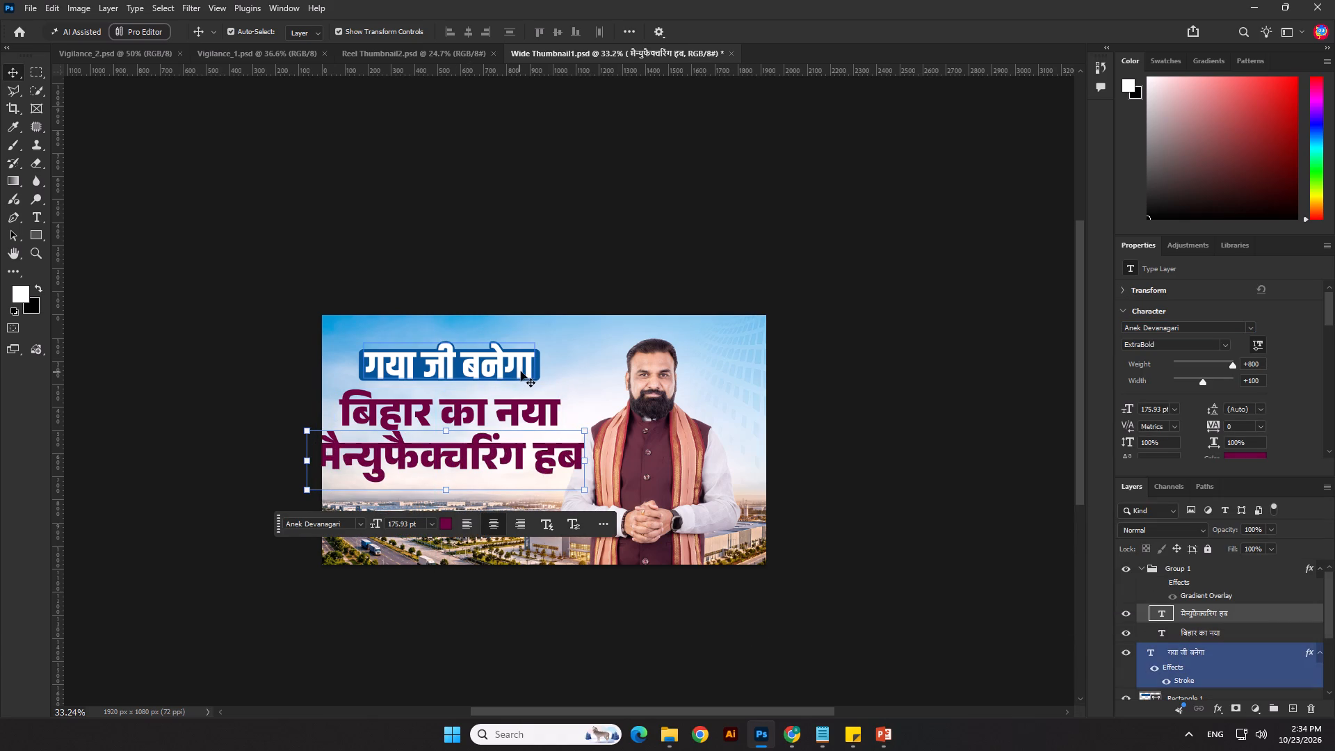
# Set the font of the गया जी बनेगा text layer to Poppins SemiBold.
pyautogui.click(523, 371)
pyautogui.click(1201, 328)
pyautogui.write('popp')
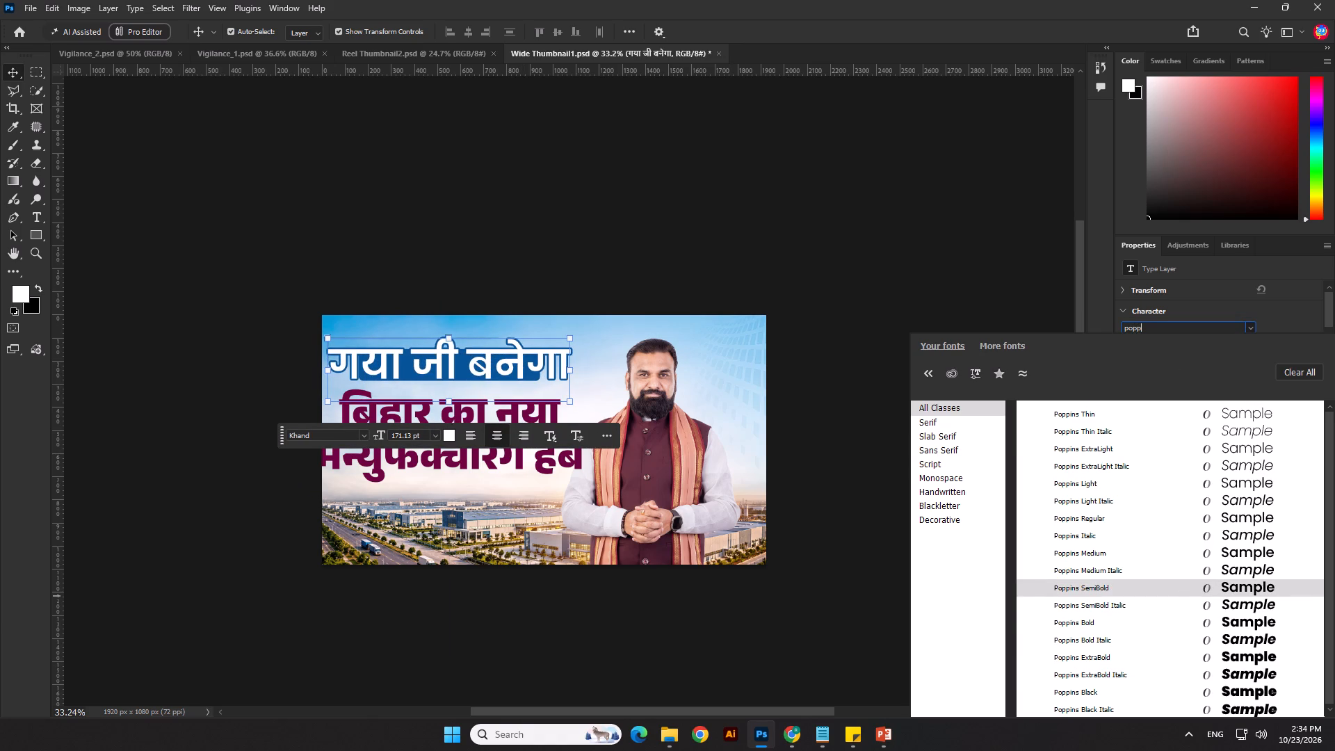
pyautogui.click(1257, 589)
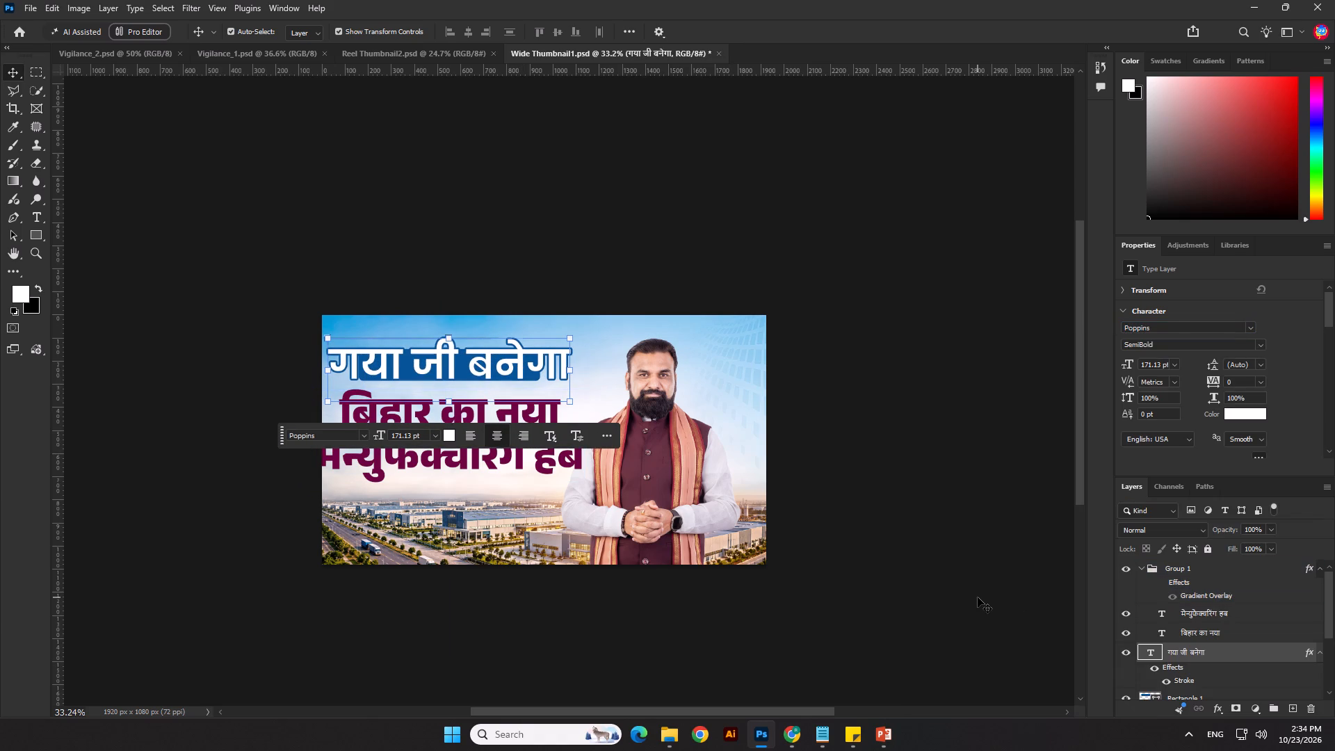
pyautogui.click(978, 597)
# Scale the गया जी बनेगा text to about 83.5% and nudge it up over its blue background.
pyautogui.click(476, 358)
pyautogui.moveTo(454, 336); pyautogui.dragTo(455, 345)
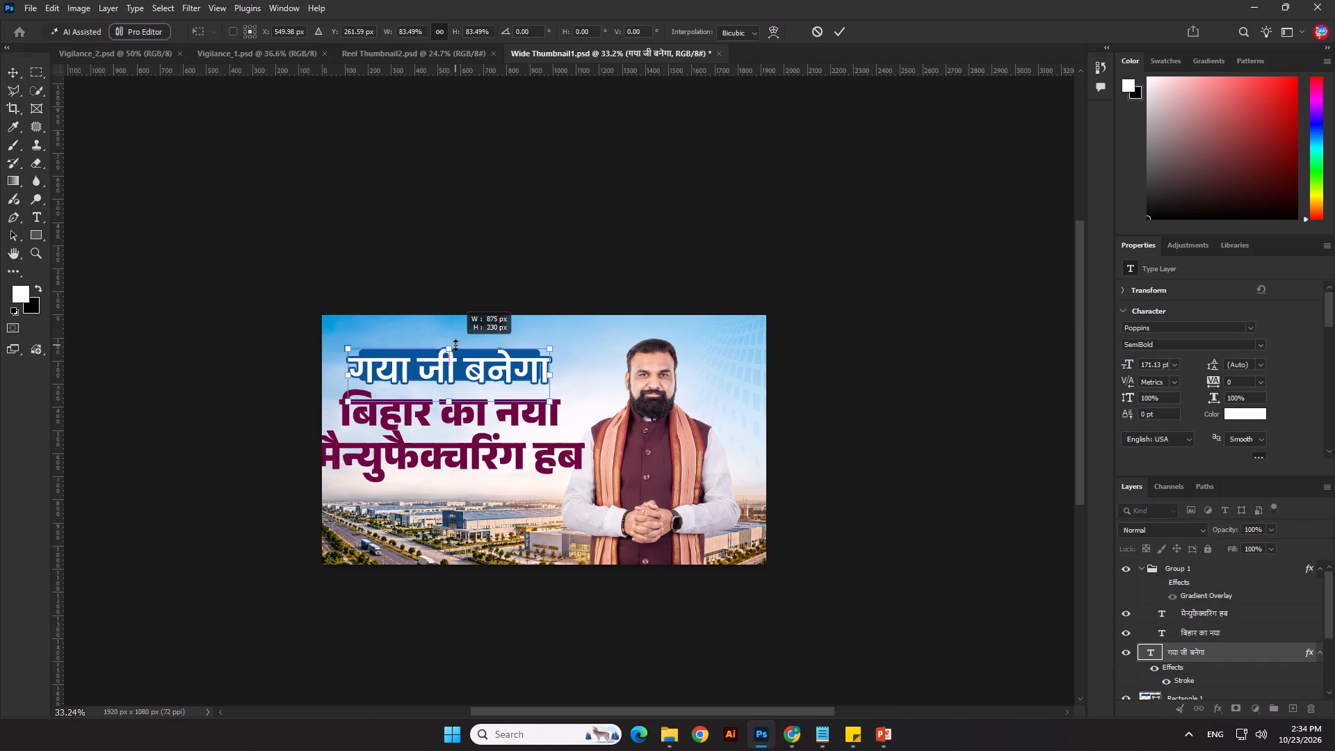
pyautogui.moveTo(455, 345); pyautogui.dragTo(458, 350)
pyautogui.press('Up')
pyautogui.press('Up')
pyautogui.press('Up')
pyautogui.press('Up')
pyautogui.press('Up')
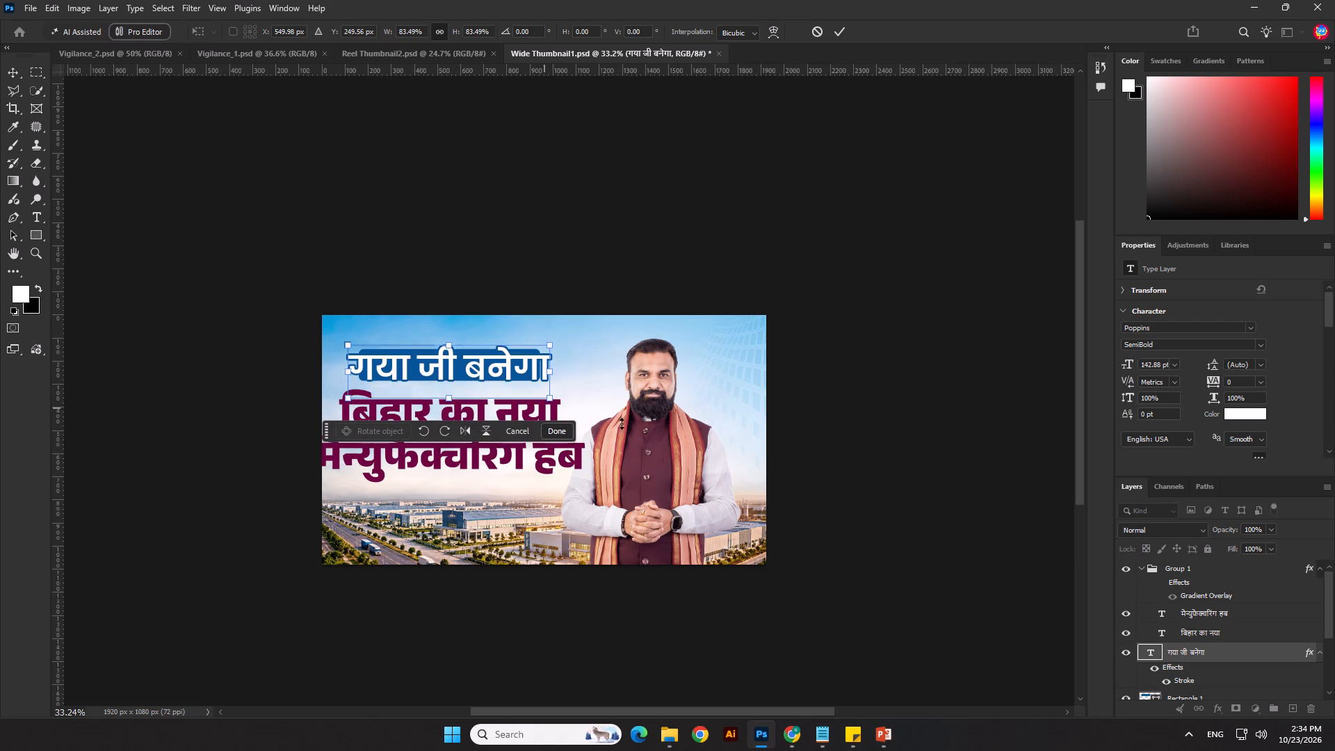
pyautogui.press('Up')
pyautogui.press('Return')
# Change the font weight of the गया जी बनेगा text to Bold.
pyautogui.click(1258, 344)
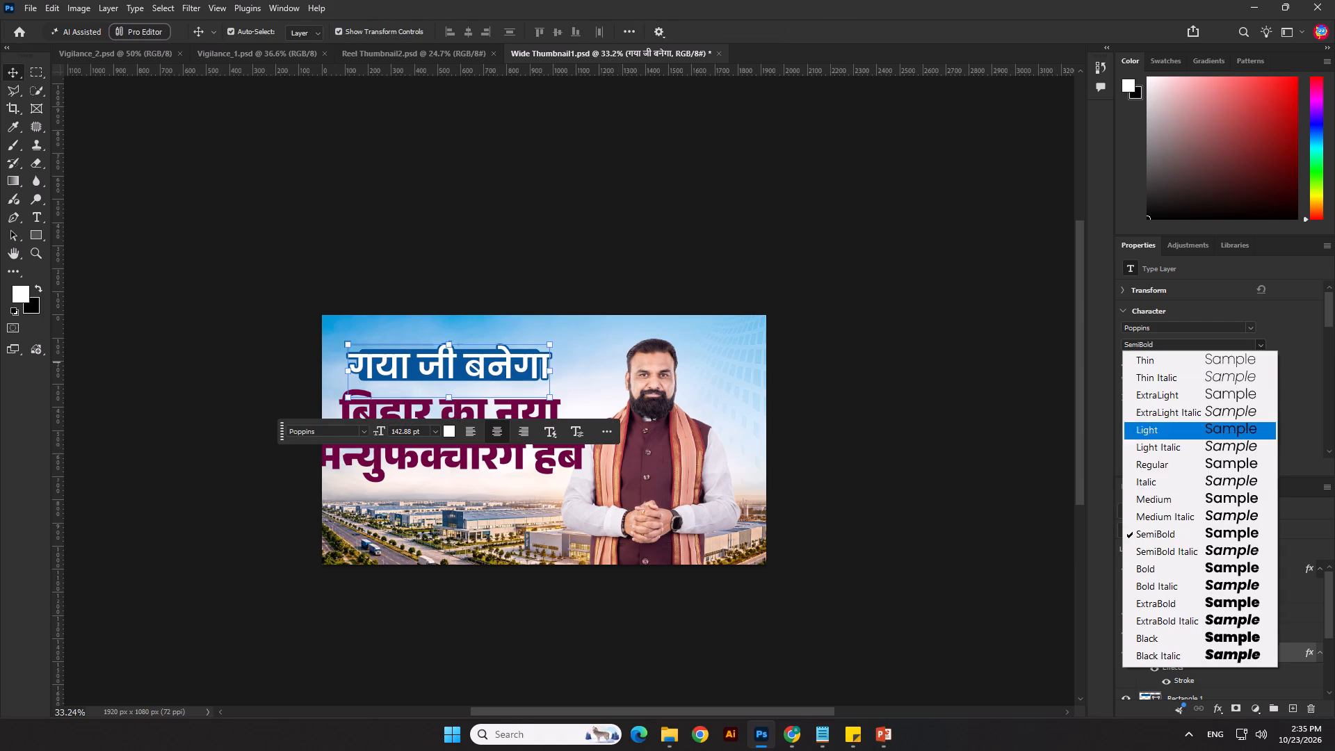
pyautogui.click(1164, 576)
pyautogui.click(852, 547)
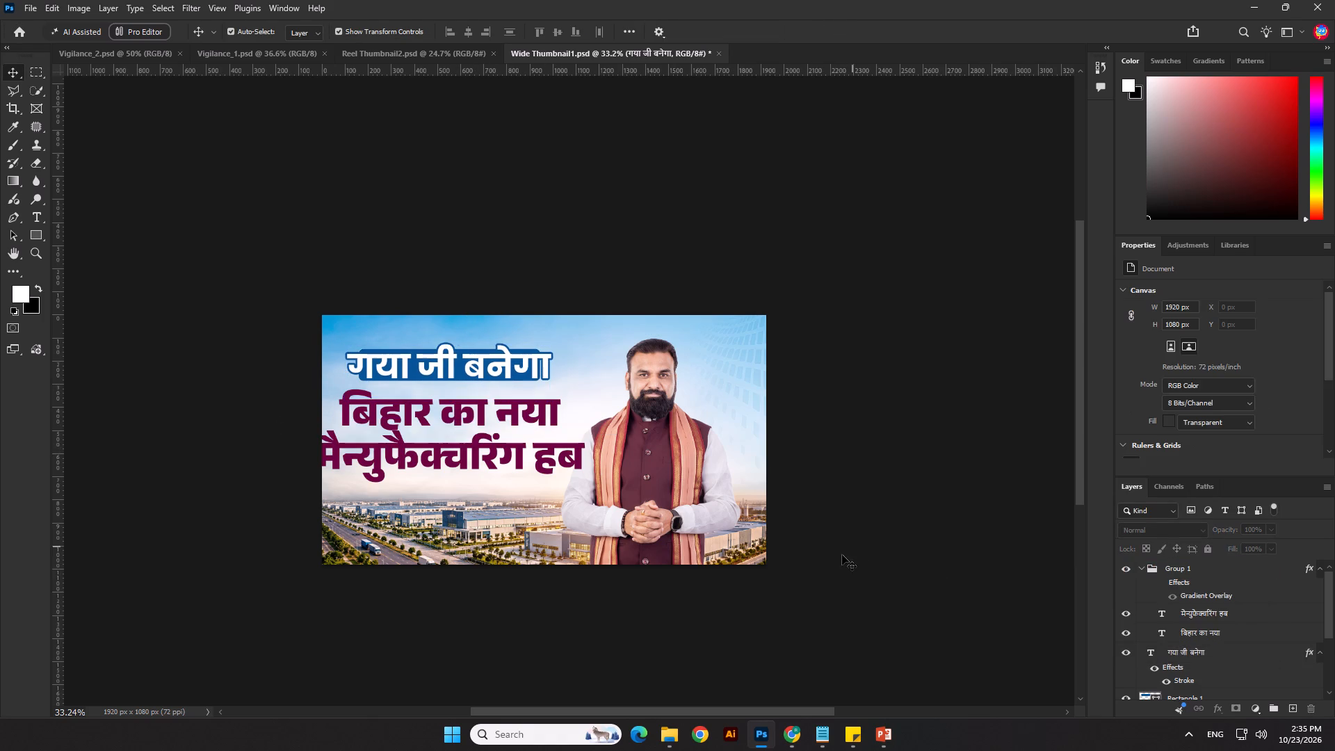
# Scale all three headline text lines together to about 85% and nudge them slightly right and up.
pyautogui.scroll(2, 326, 446)
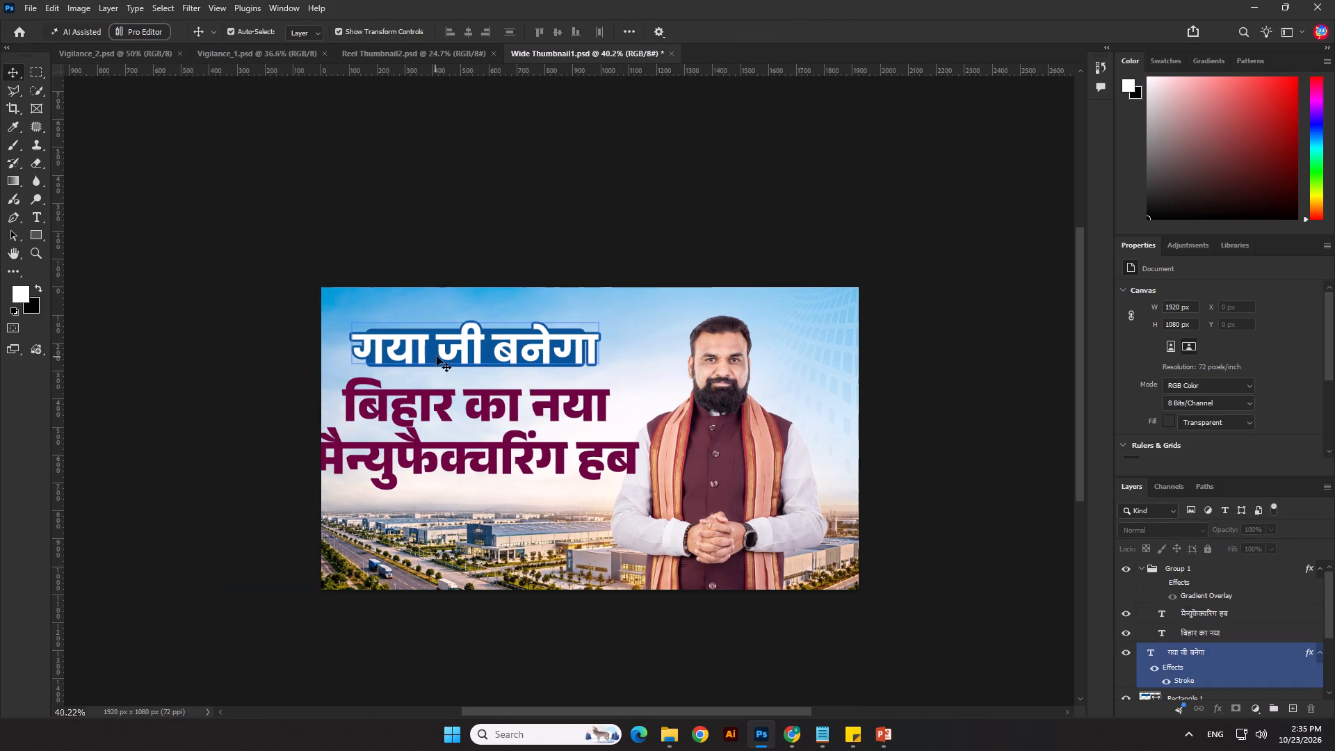
pyautogui.click(437, 355)
pyautogui.keyDown('shift'); pyautogui.click(401, 476); pyautogui.keyUp('shift')
pyautogui.keyDown('shift'); pyautogui.click(425, 410); pyautogui.keyUp('shift')
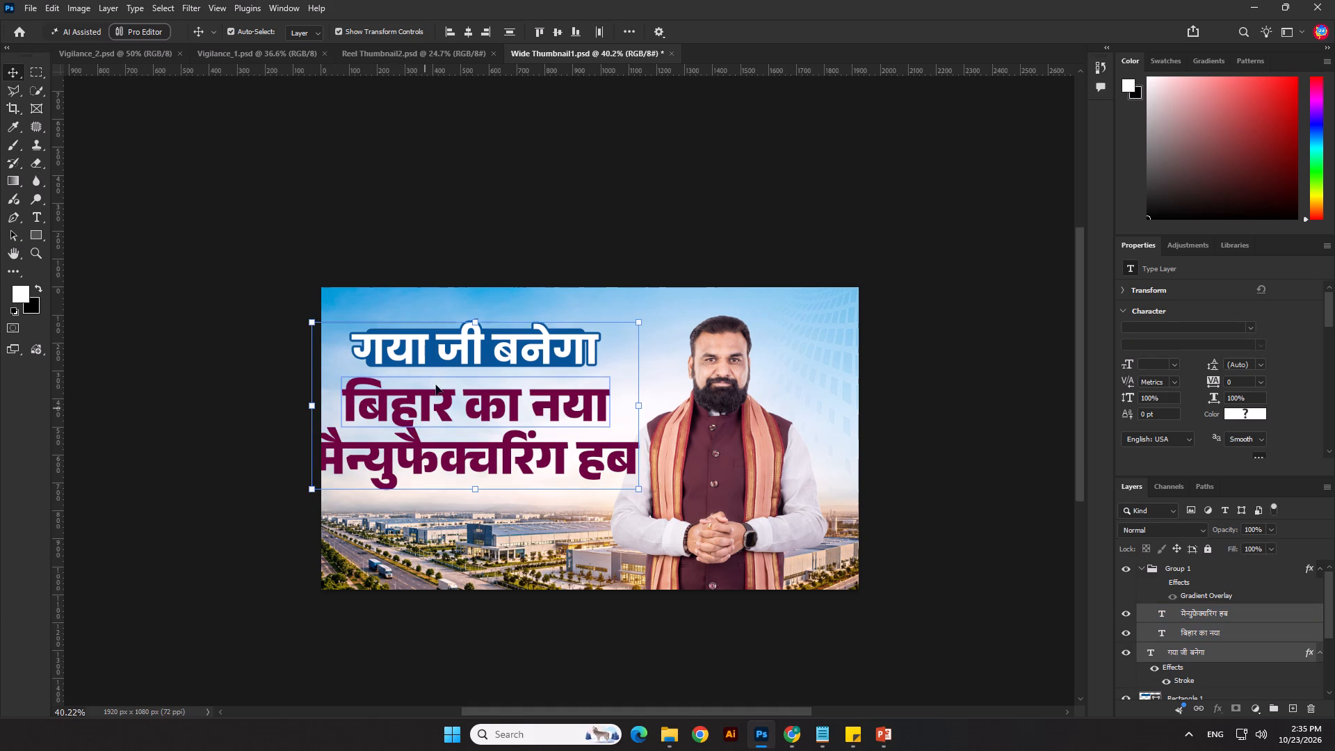
pyautogui.moveTo(483, 316); pyautogui.dragTo(483, 335)
pyautogui.press('Right')
pyautogui.press('Right')
pyautogui.press('Right')
pyautogui.press('Right')
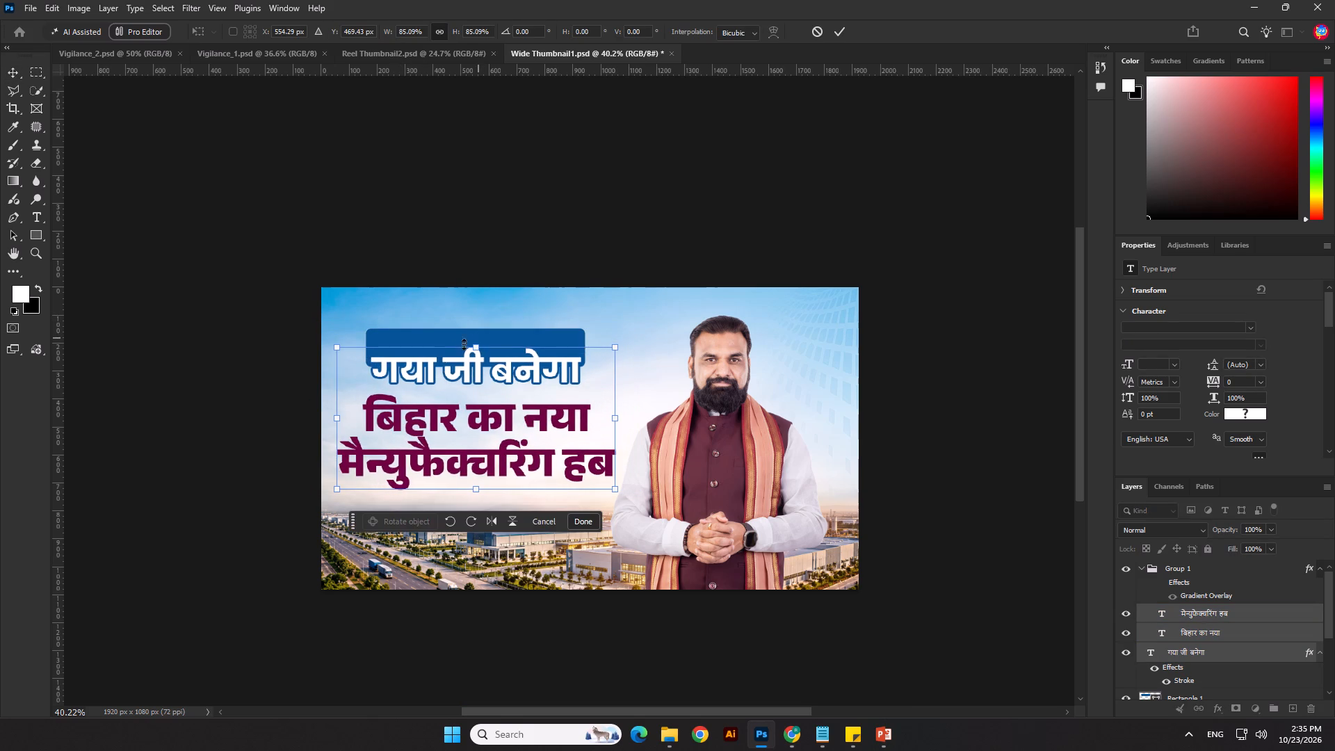
pyautogui.press('Up')
pyautogui.press('Up')
pyautogui.press('Up')
pyautogui.press('Up')
pyautogui.press('Up')
pyautogui.press('Up')
pyautogui.press('Up')
pyautogui.press('Up')
pyautogui.press('Return')
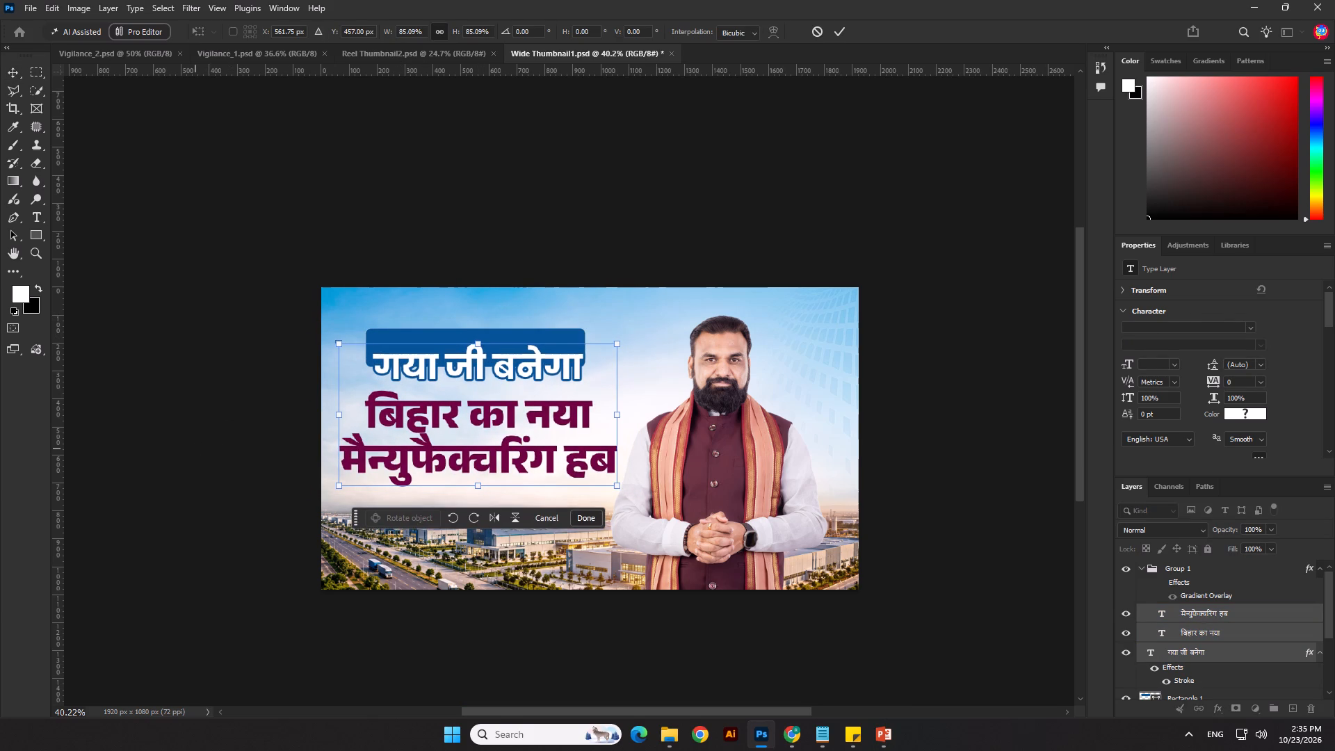
# Nudge Rectangle 1, the blue headline background, down towards the गया जी बनेगा text.
pyautogui.click(195, 449)
pyautogui.click(373, 334)
pyautogui.press('Down')
pyautogui.press('Down')
pyautogui.press('Down')
pyautogui.press('Down')
pyautogui.press('Down')
pyautogui.press('Down')
pyautogui.press('Down')
pyautogui.press('Down')
pyautogui.press('Down')
pyautogui.press('Down')
pyautogui.press('Down')
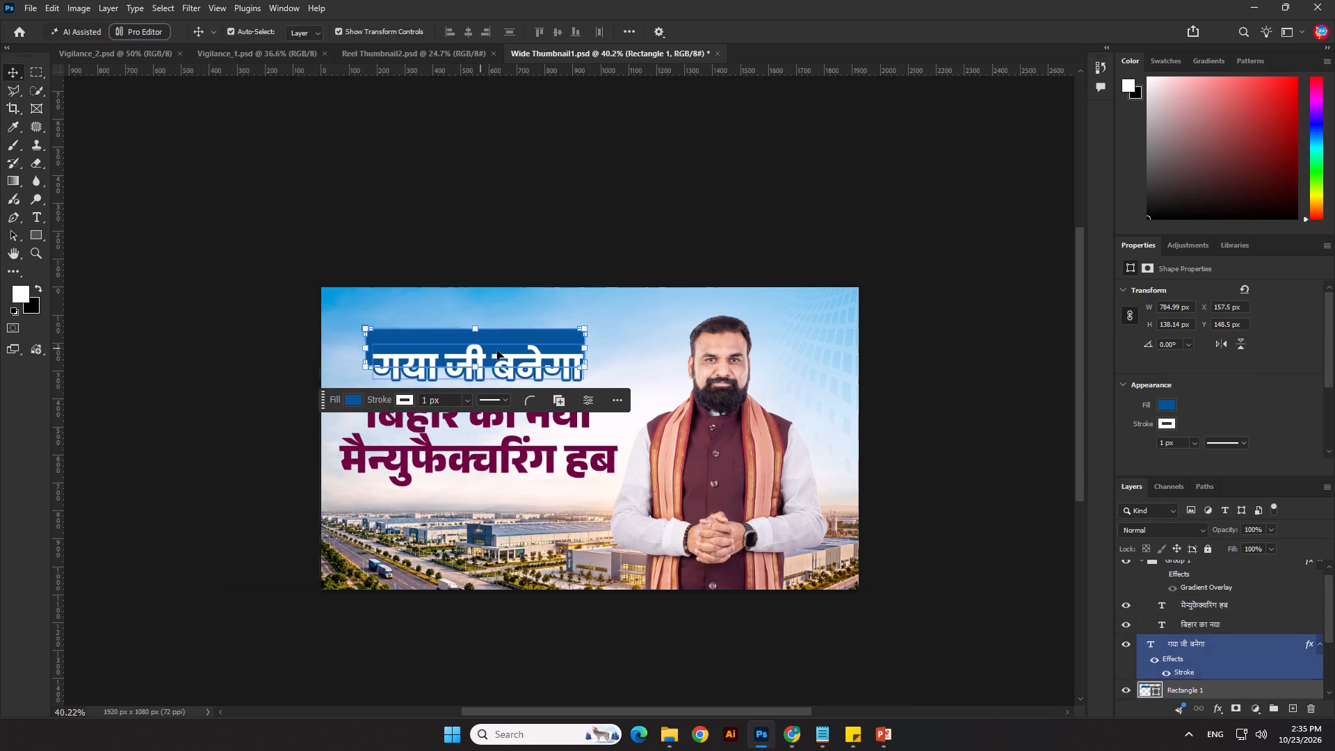
# Lock Layer 4 and the 1666 image layer.
pyautogui.moveTo(289, 211); pyautogui.dragTo(510, 359)
pyautogui.click(613, 192)
pyautogui.click(620, 303)
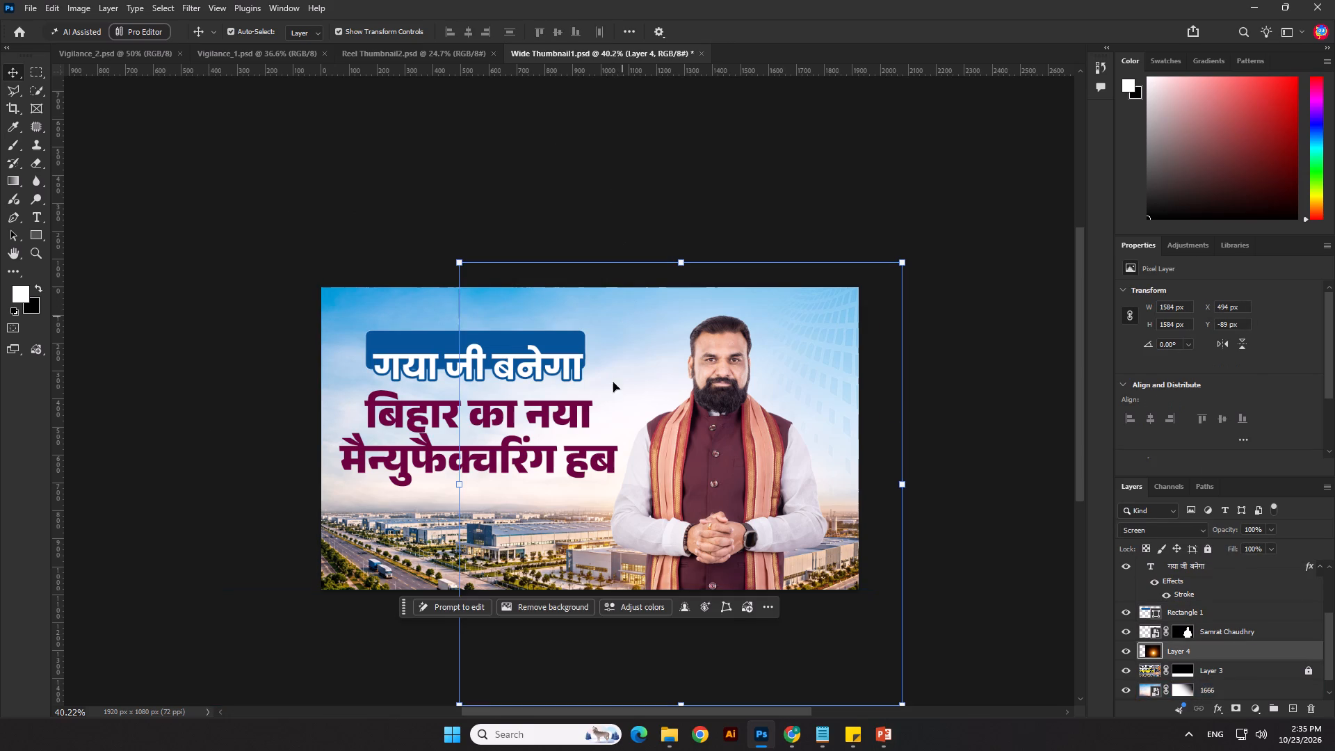
pyautogui.click(1208, 548)
pyautogui.moveTo(250, 403); pyautogui.dragTo(253, 413)
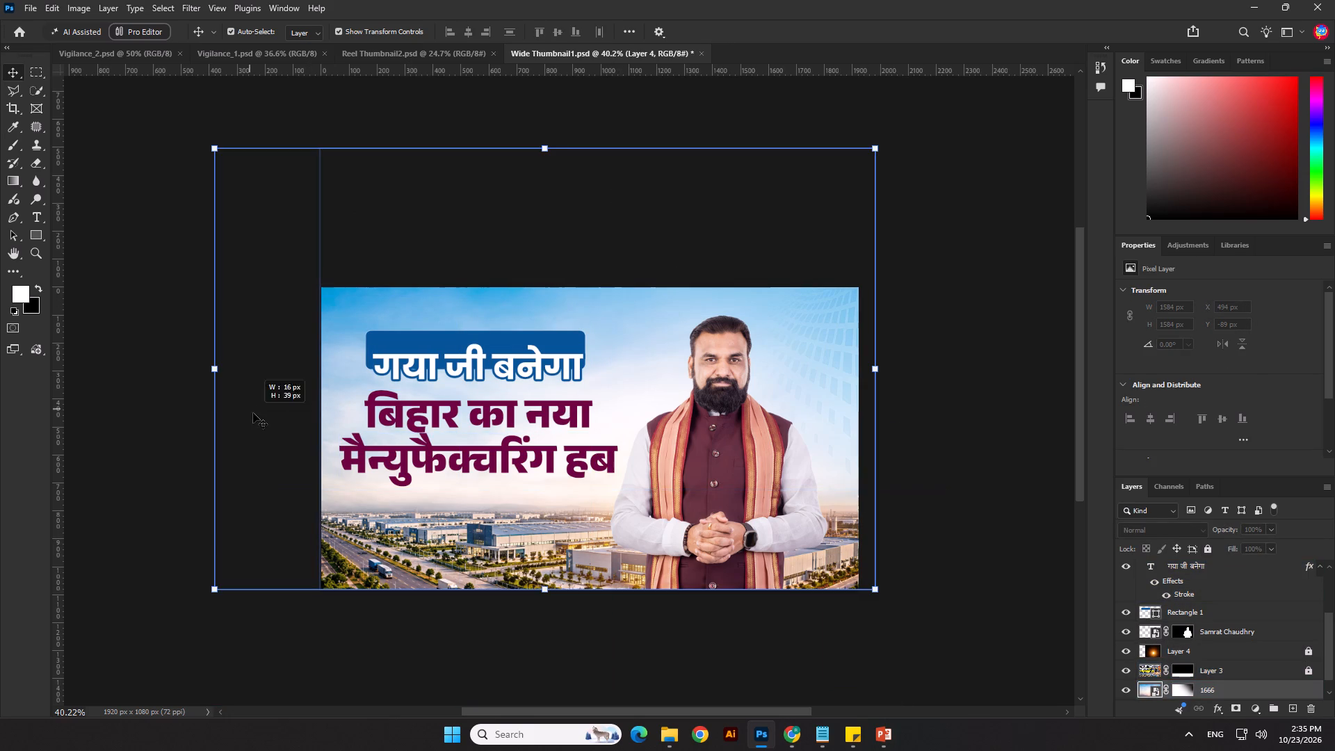
pyautogui.moveTo(253, 413); pyautogui.dragTo(372, 457)
pyautogui.click(429, 211)
pyautogui.click(244, 305)
pyautogui.click(133, 318)
pyautogui.moveTo(215, 321); pyautogui.dragTo(258, 331)
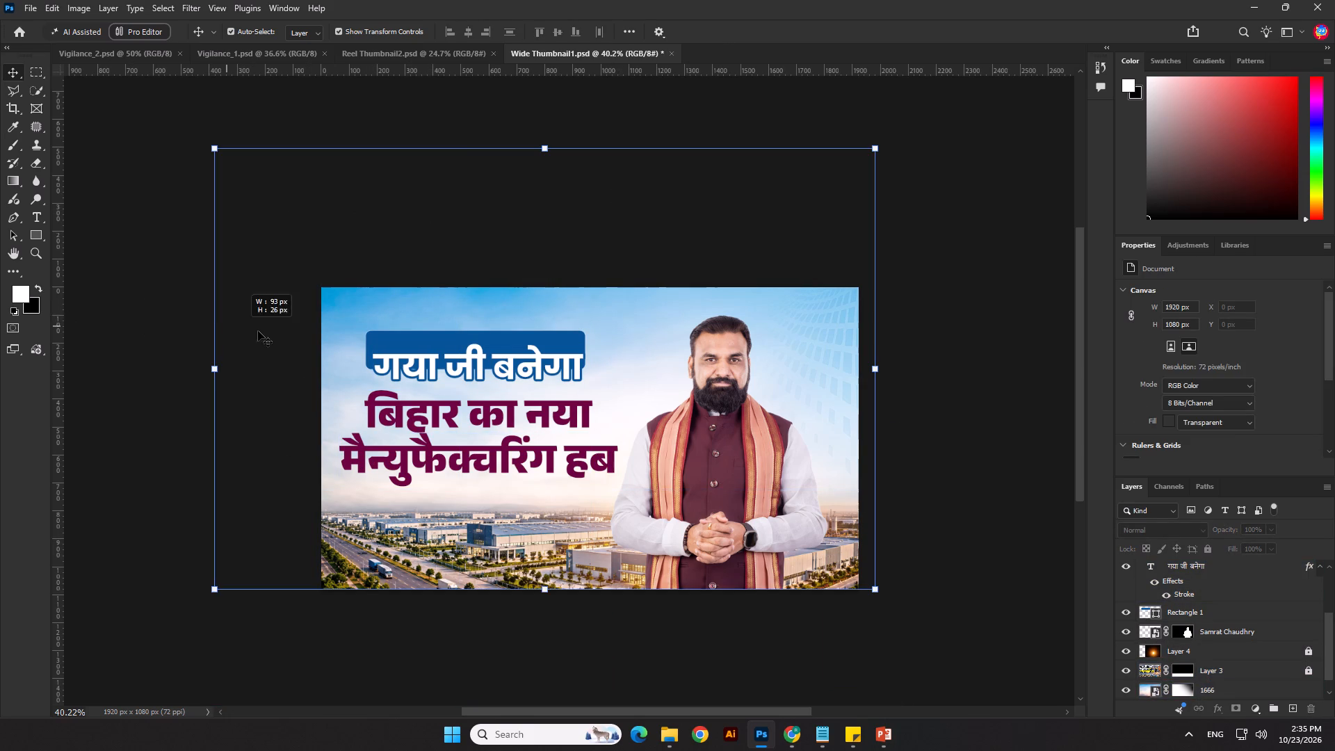
pyautogui.moveTo(258, 331); pyautogui.dragTo(402, 316)
pyautogui.scroll(-3, 1301, 656)
pyautogui.click(1223, 675)
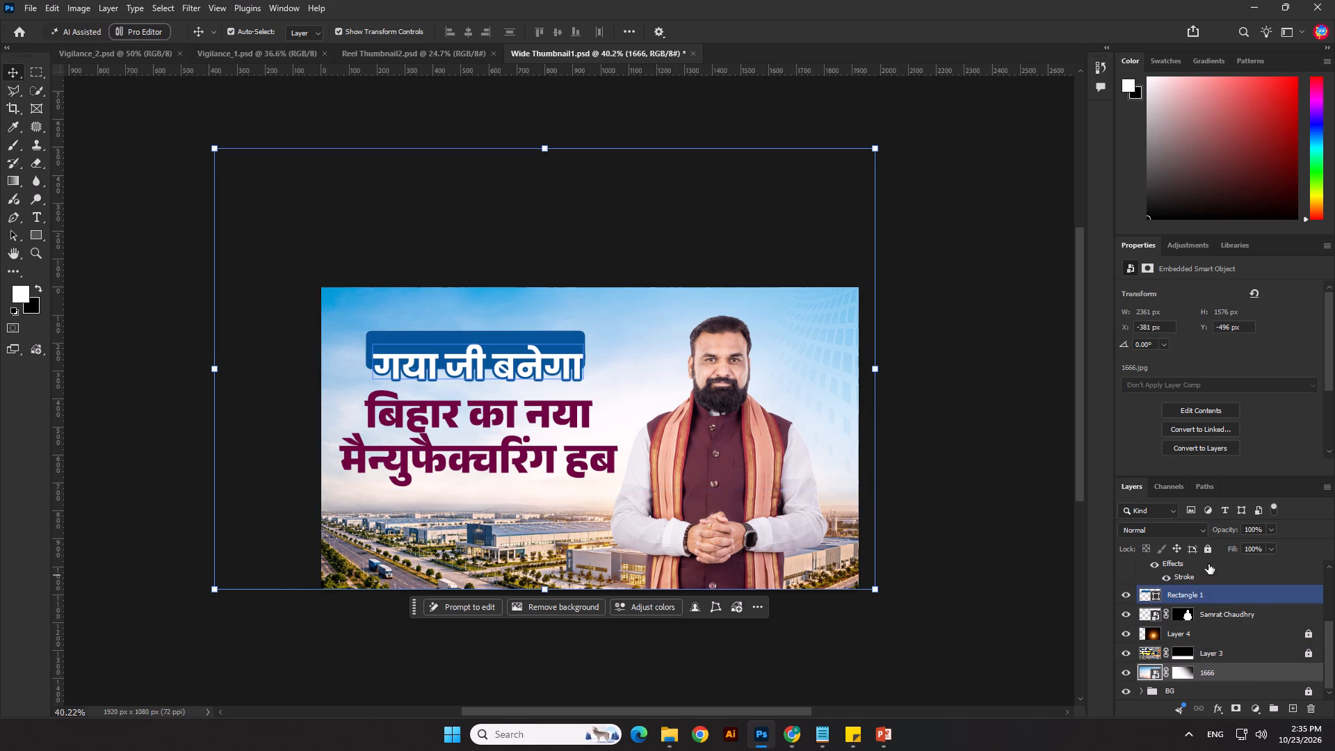
pyautogui.click(1208, 555)
# Align the गया जी बनेगा text and Rectangle 1 to each other's horizontal and vertical centres.
pyautogui.moveTo(392, 248); pyautogui.dragTo(483, 366)
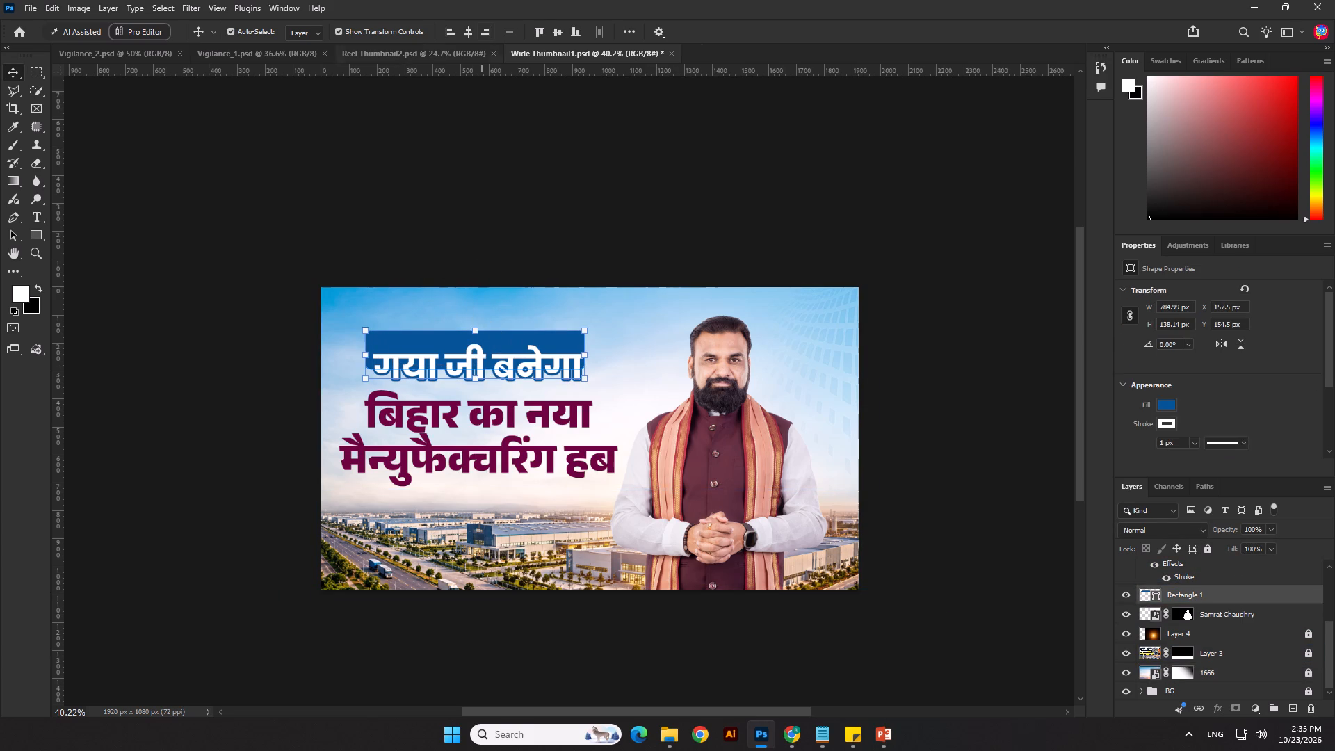
pyautogui.click(631, 26)
pyautogui.click(471, 35)
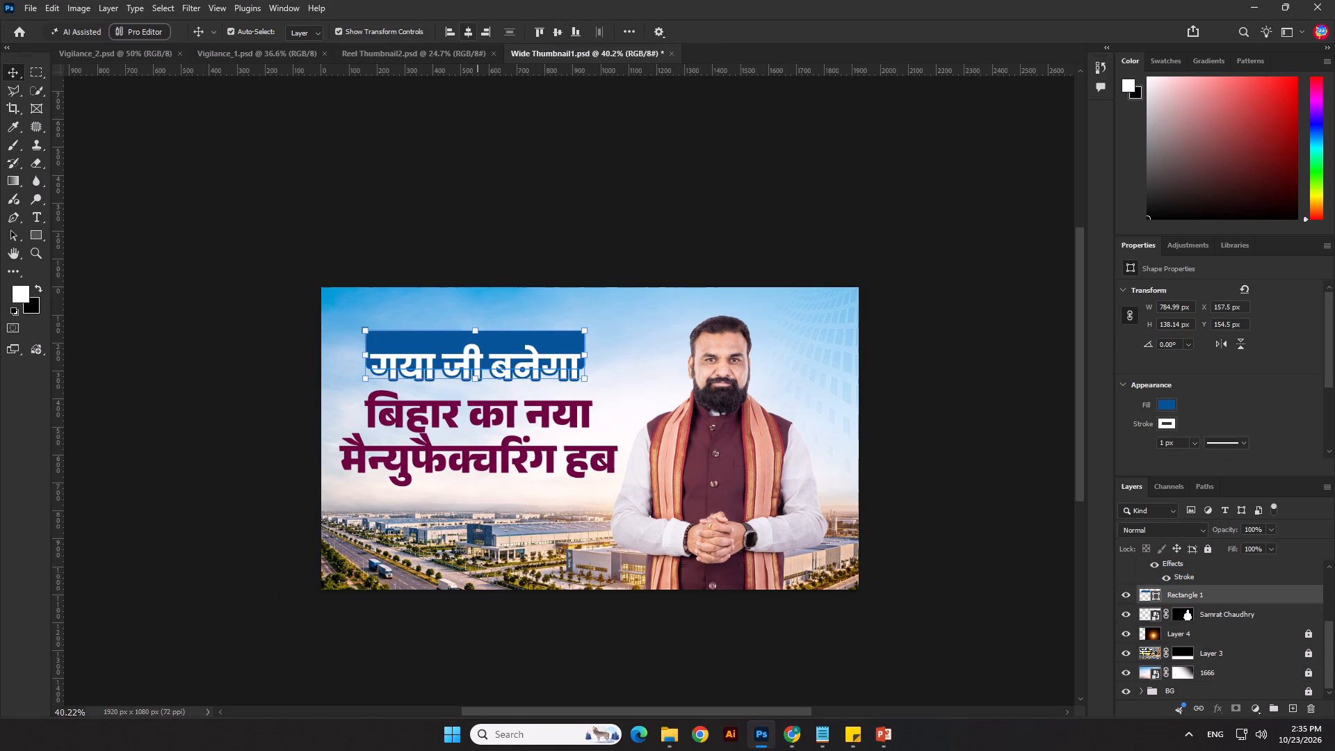
pyautogui.click(553, 29)
# Align the three headline lines and Rectangle 1 on their horizontal centres and nudge them down slightly.
pyautogui.moveTo(398, 216); pyautogui.dragTo(503, 478)
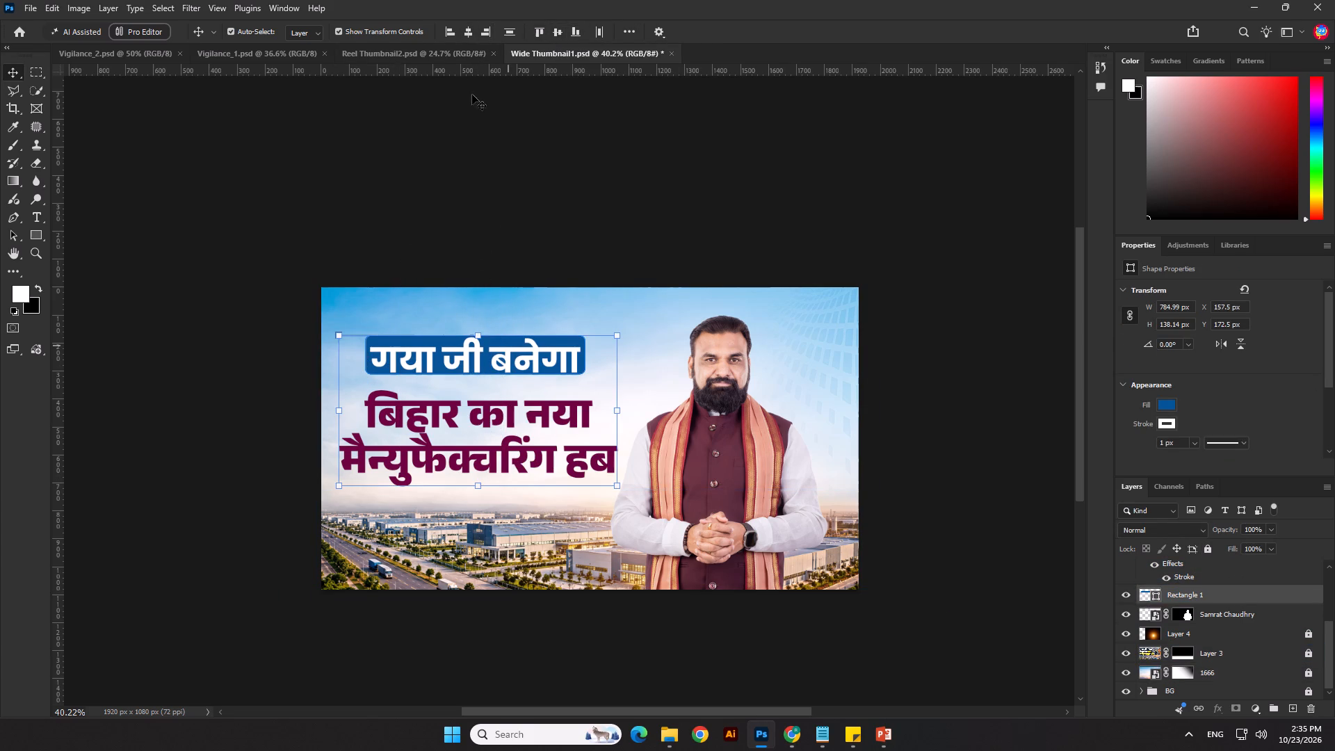
pyautogui.click(467, 29)
pyautogui.press('Down')
pyautogui.click(534, 200)
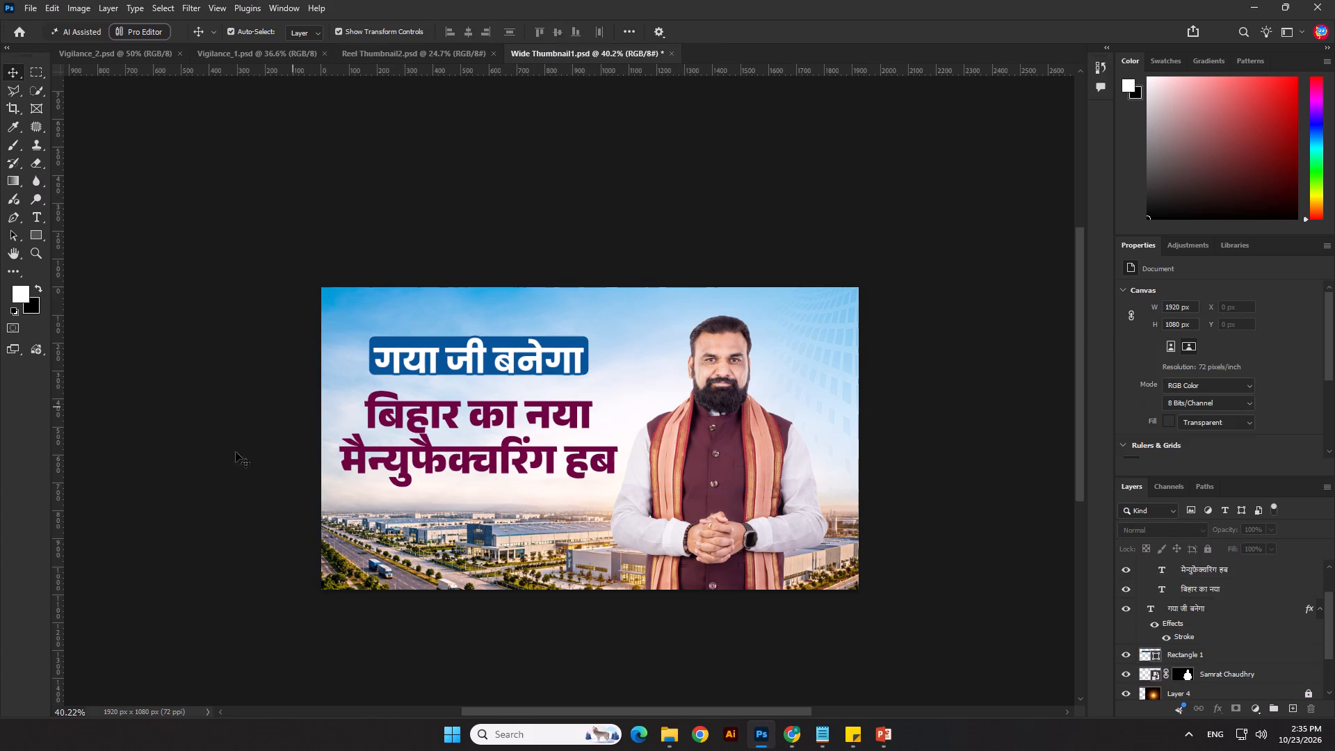
# Nudge the बिहार का नया line up towards the blue-backed top line.
pyautogui.click(371, 417)
pyautogui.press('Up')
pyautogui.press('Up')
pyautogui.press('Up')
pyautogui.press('Up')
pyautogui.press('Up')
pyautogui.press('Up')
pyautogui.press('Up')
pyautogui.press('Up')
pyautogui.press('Up')
pyautogui.press('Up')
pyautogui.press('Up')
pyautogui.press('Up')
pyautogui.press('Up')
pyautogui.press('Up')
pyautogui.press('Up')
pyautogui.press('Up')
pyautogui.press('Up')
pyautogui.press('Up')
pyautogui.press('Up')
pyautogui.press('Up')
# Nudge the बिहार का नया and मैन्युफैक्चरिंग हब lines up together, closer to the top line.
pyautogui.moveTo(259, 407); pyautogui.dragTo(461, 461)
pyautogui.press('Up')
pyautogui.press('Up')
pyautogui.press('Up')
pyautogui.press('Up')
pyautogui.press('Up')
pyautogui.press('Up')
pyautogui.press('Up')
pyautogui.press('Up')
pyautogui.press('Up')
pyautogui.press('Up')
pyautogui.press('Up')
pyautogui.press('Up')
pyautogui.press('Up')
pyautogui.press('Up')
pyautogui.press('Up')
pyautogui.press('Up')
pyautogui.click(254, 375)
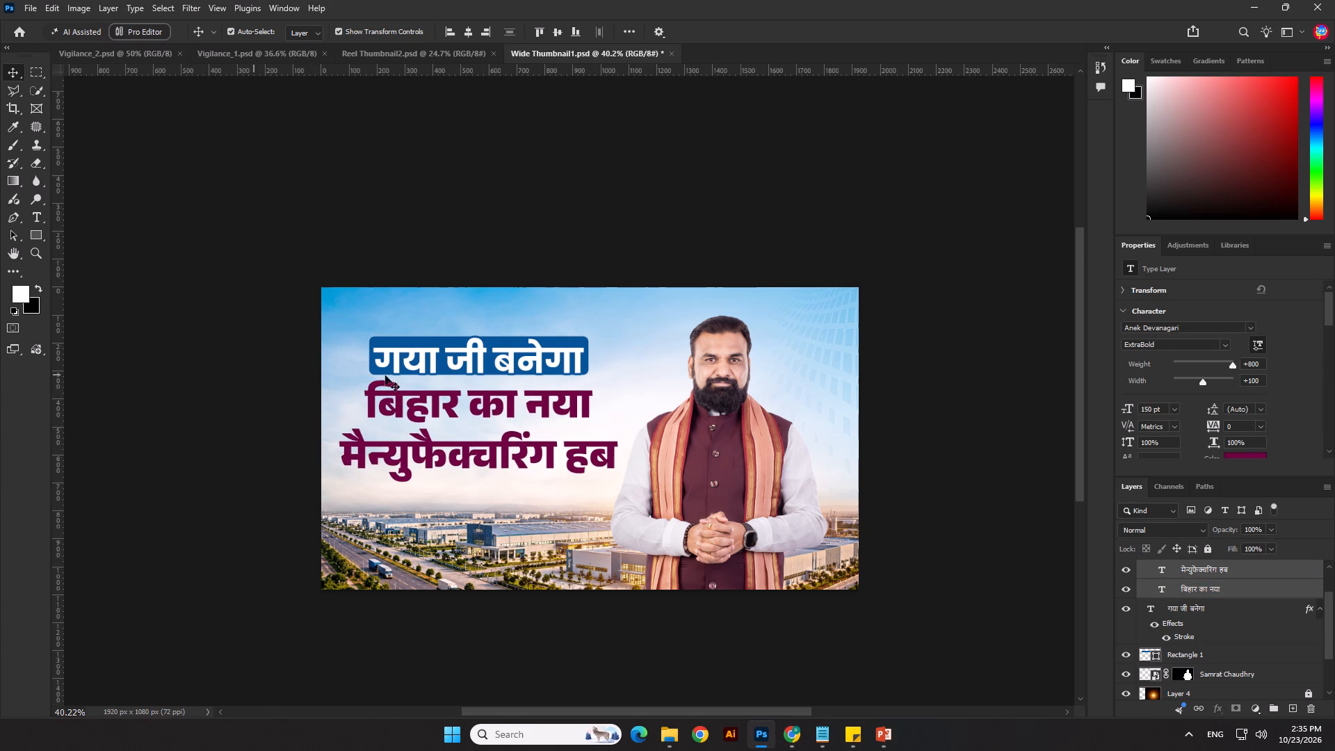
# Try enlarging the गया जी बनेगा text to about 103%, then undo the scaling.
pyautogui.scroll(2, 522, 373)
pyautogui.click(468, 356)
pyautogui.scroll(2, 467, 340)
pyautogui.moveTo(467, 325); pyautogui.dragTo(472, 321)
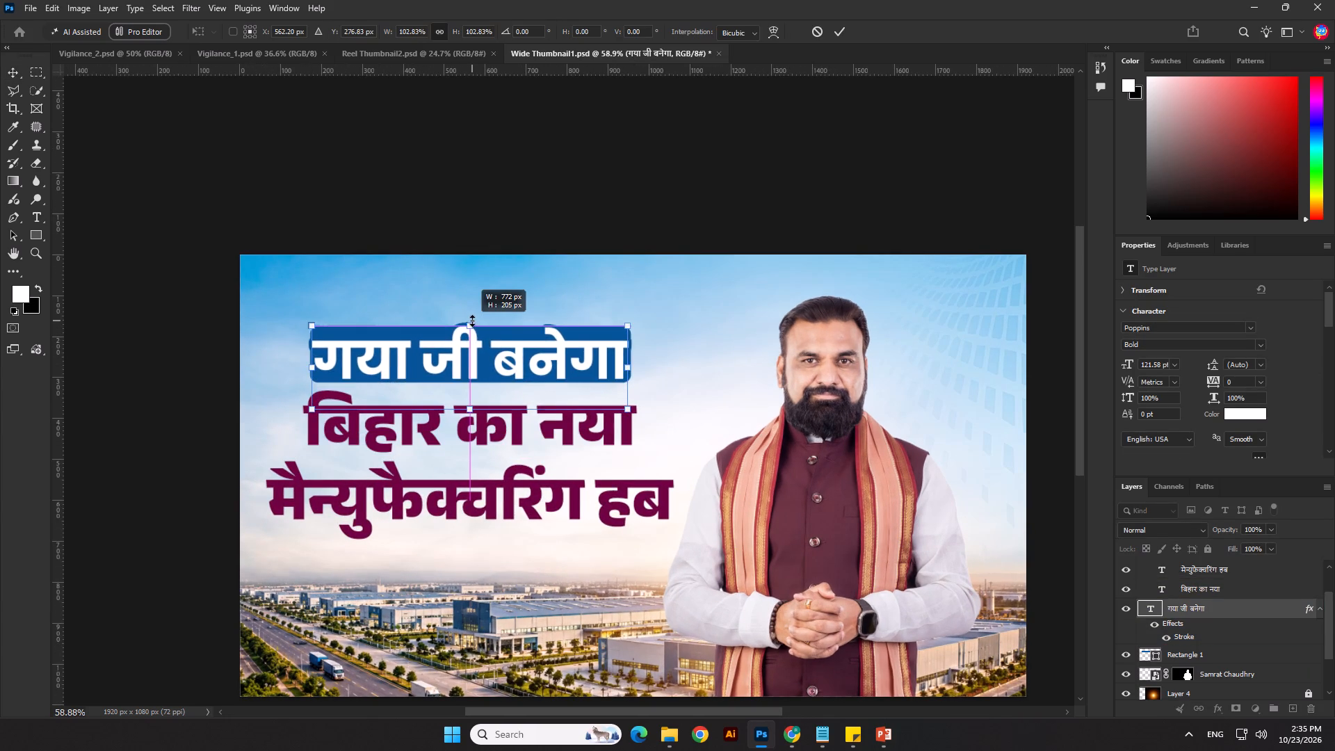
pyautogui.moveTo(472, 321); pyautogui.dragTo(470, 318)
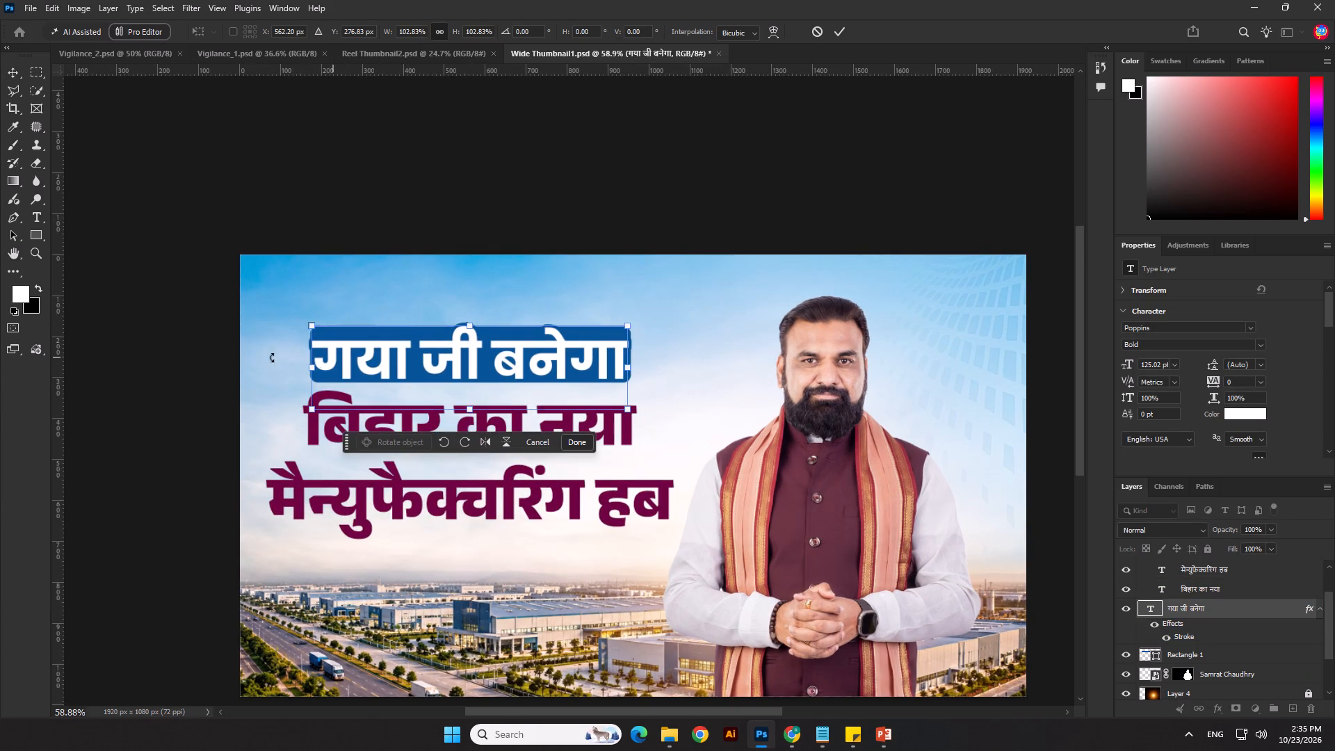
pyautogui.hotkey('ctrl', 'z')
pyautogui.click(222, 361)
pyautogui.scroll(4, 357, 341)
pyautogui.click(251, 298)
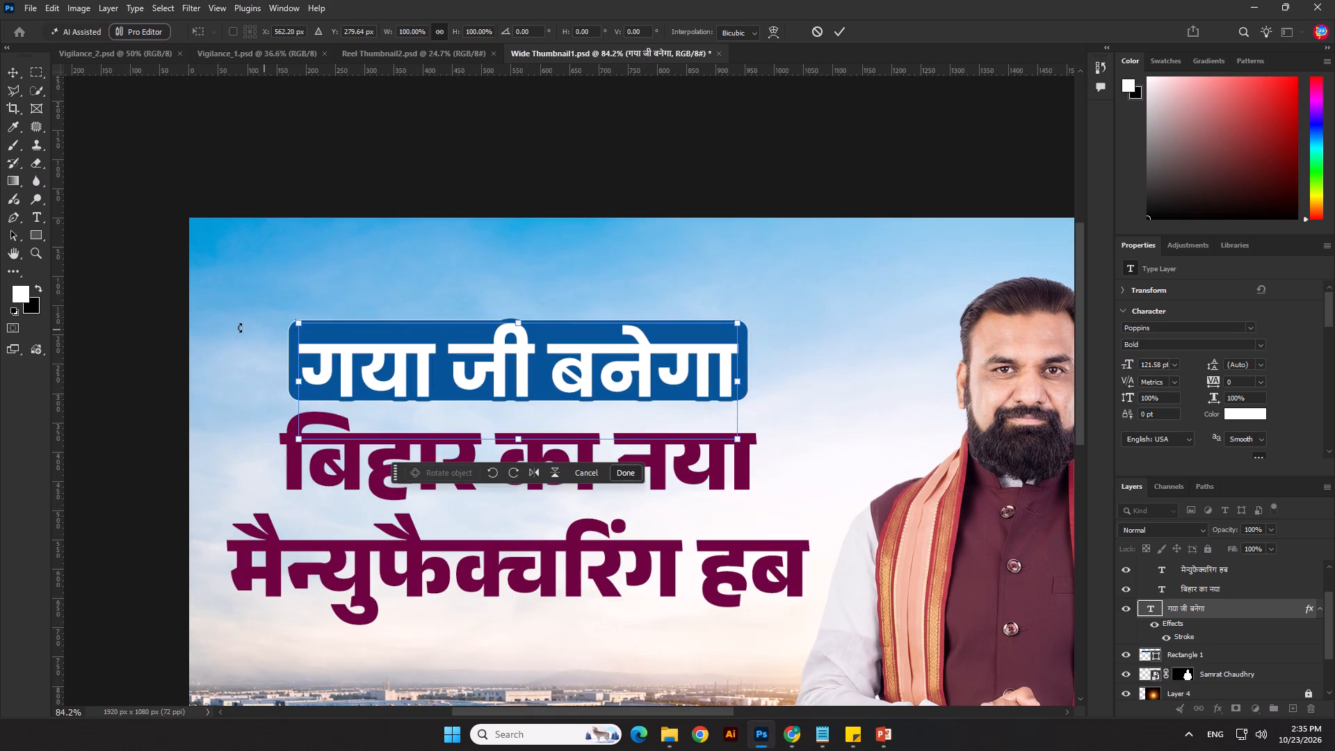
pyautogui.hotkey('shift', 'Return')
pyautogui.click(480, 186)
# Reduce Rectangle 1's height to about 112 px from its upper edge and nudge it down slightly.
pyautogui.click(322, 327)
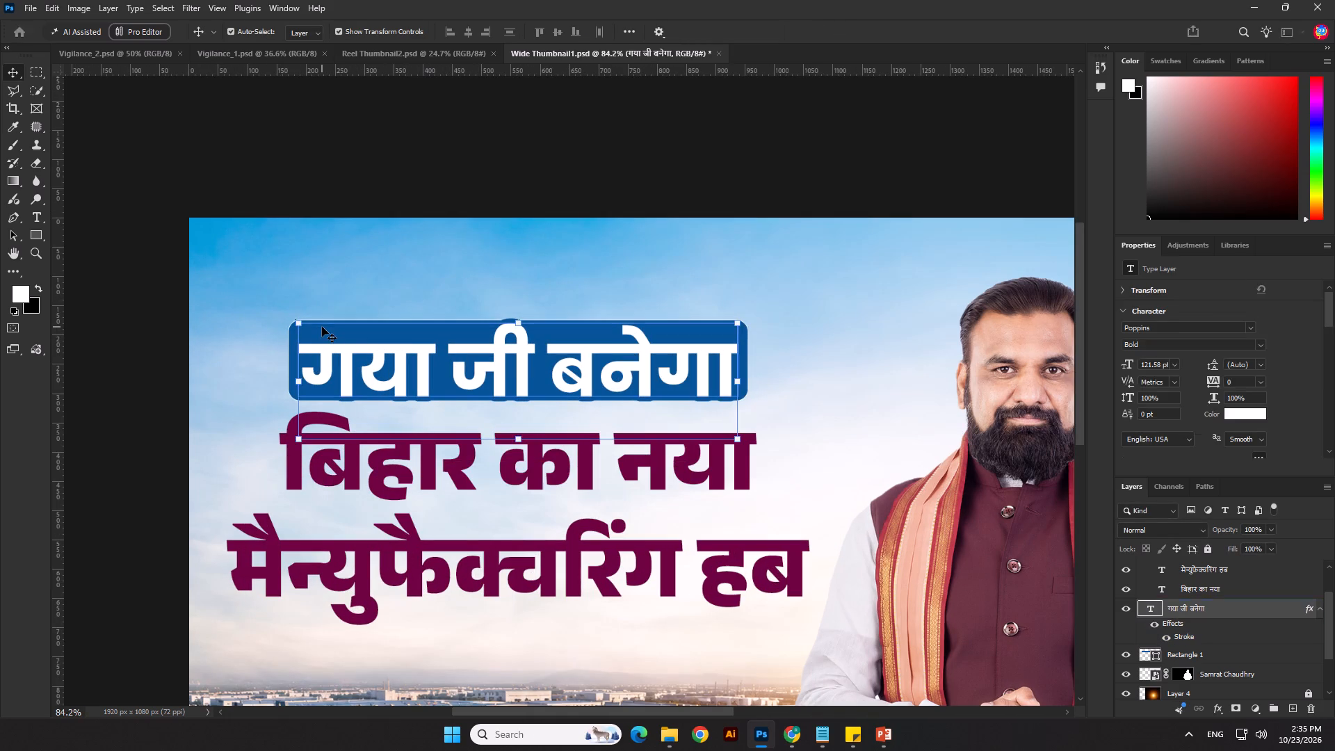
pyautogui.click(272, 318)
pyautogui.click(293, 330)
pyautogui.moveTo(520, 320); pyautogui.dragTo(519, 332)
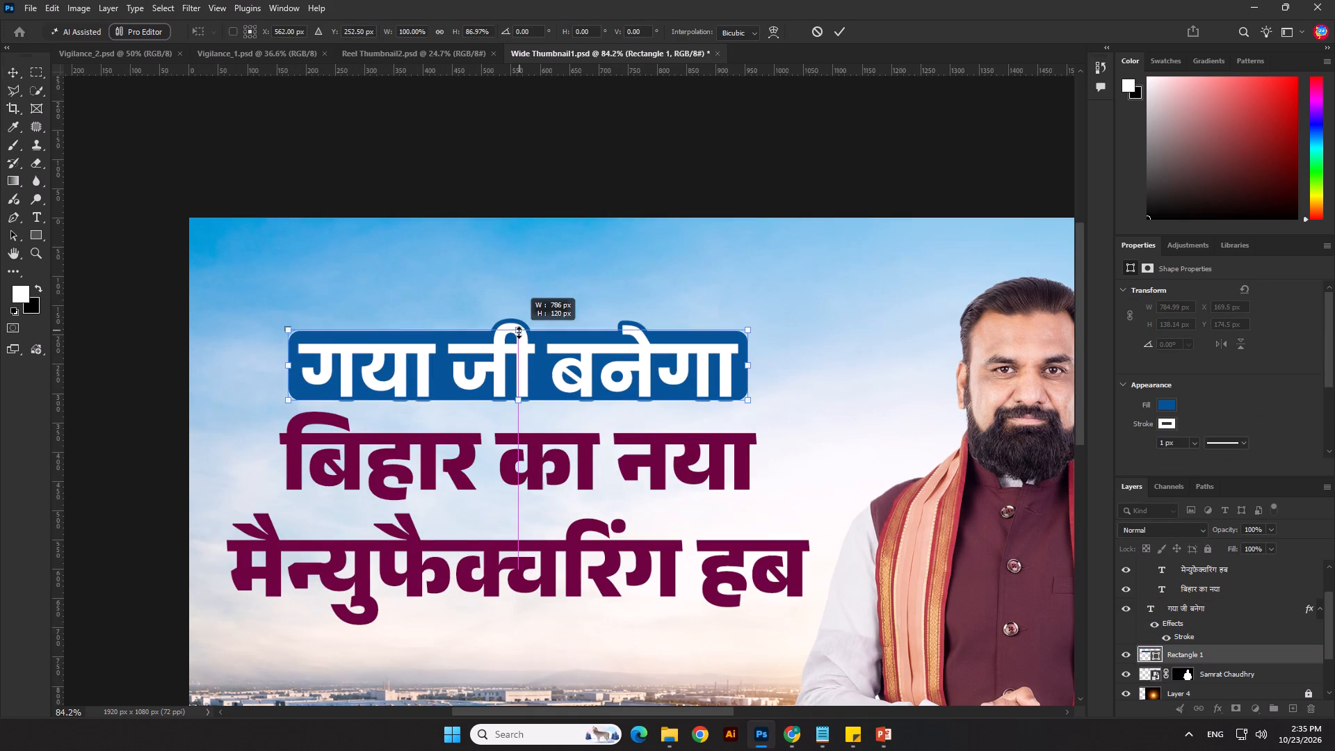
pyautogui.moveTo(519, 332); pyautogui.dragTo(517, 334)
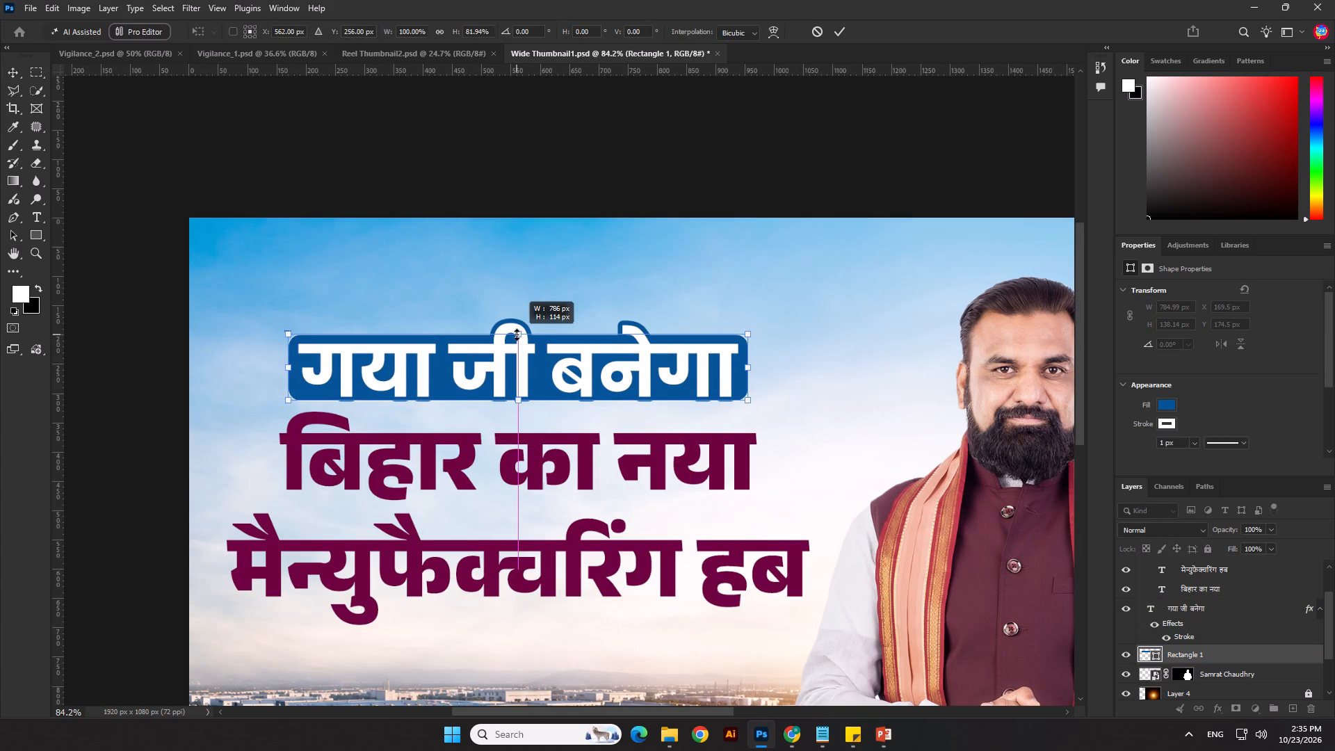
pyautogui.moveTo(517, 334); pyautogui.dragTo(516, 335)
pyautogui.press('Down')
pyautogui.press('Down')
pyautogui.press('Down')
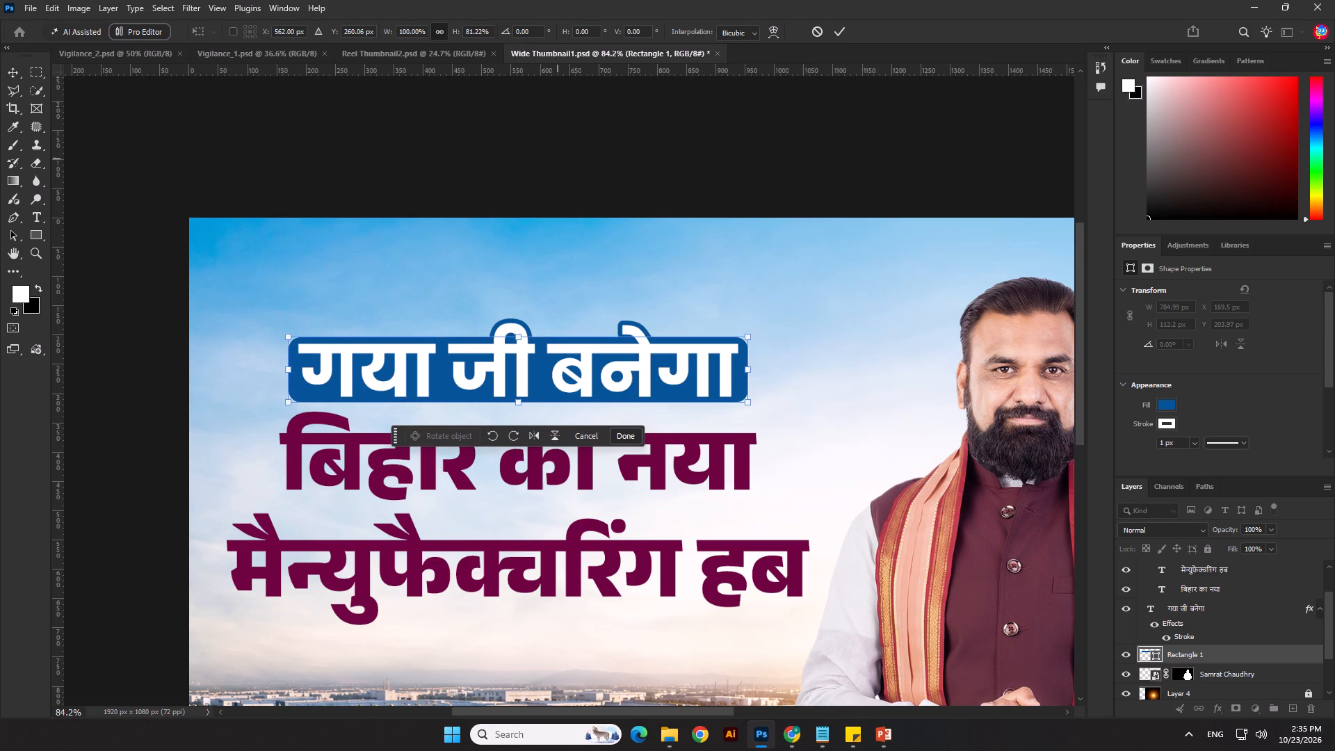
pyautogui.press('Return')
pyautogui.click(558, 159)
# Set the font style of the गया जी बनेगा text to Poppins ExtraBold.
pyautogui.click(515, 362)
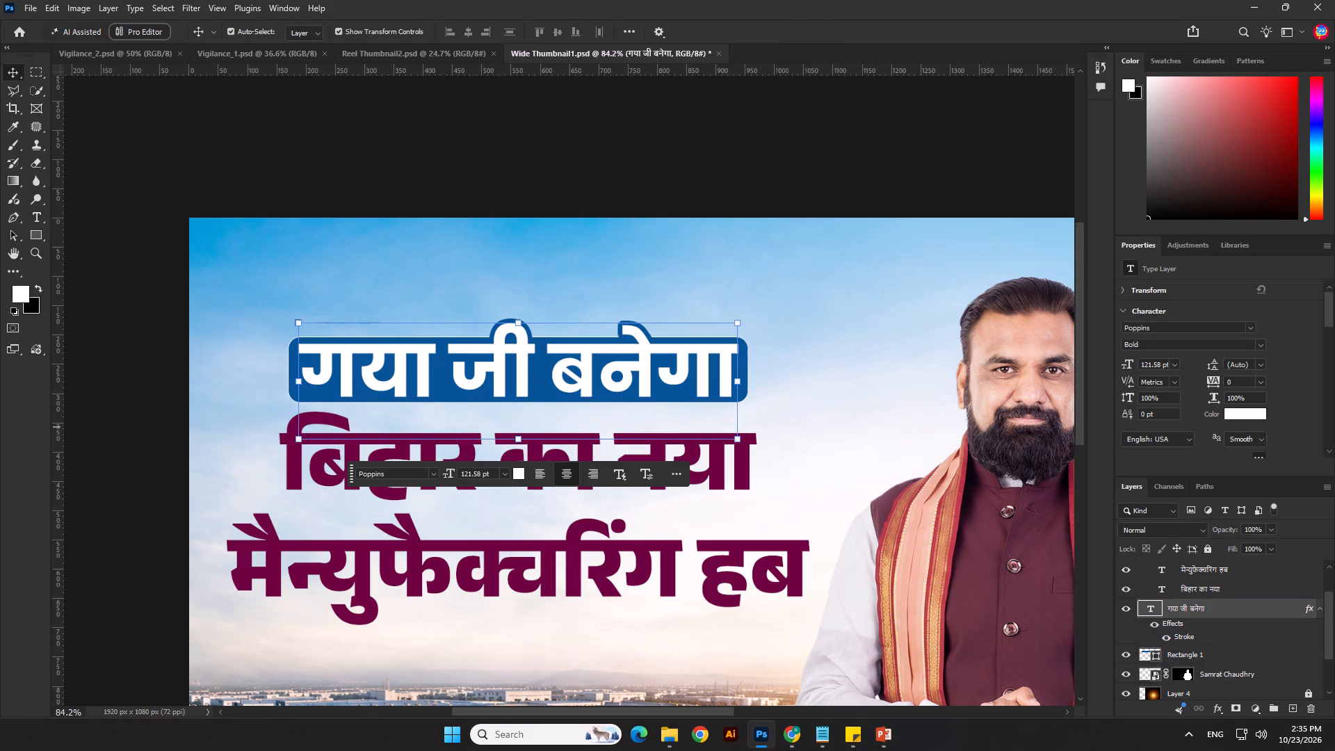
pyautogui.click(1263, 345)
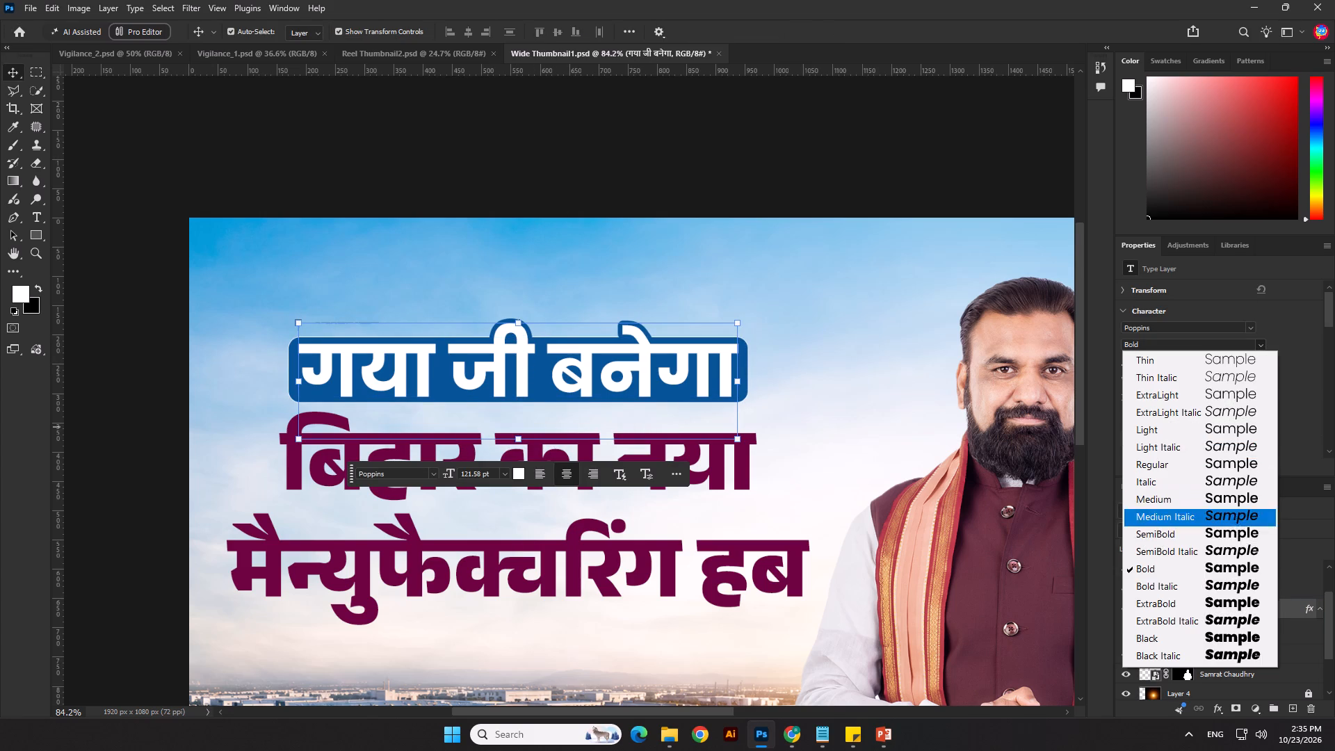
pyautogui.click(1179, 599)
pyautogui.click(727, 220)
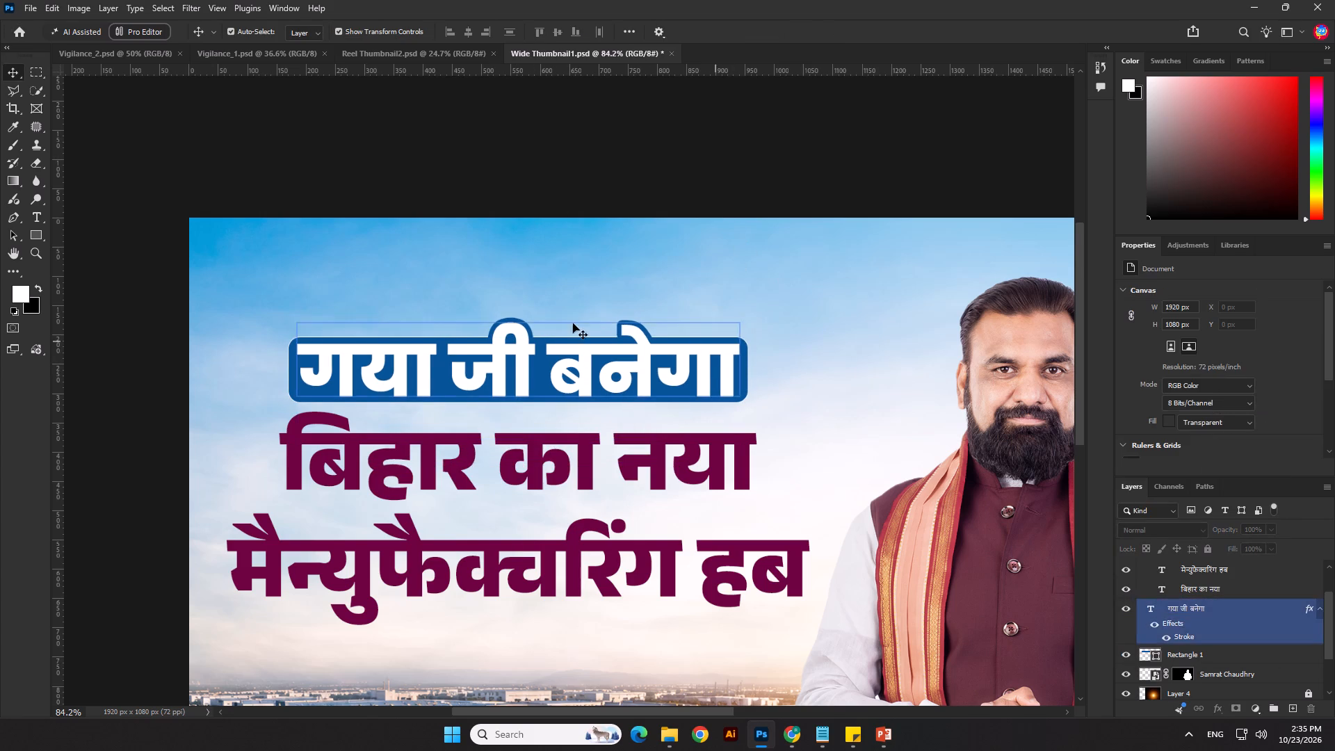
# Widen Rectangle 1 to about 808 px by extending its right edge beyond the गया जी बनेगा text.
pyautogui.scroll(-5, 438, 229)
pyautogui.click(605, 195)
pyautogui.scroll(6, 635, 310)
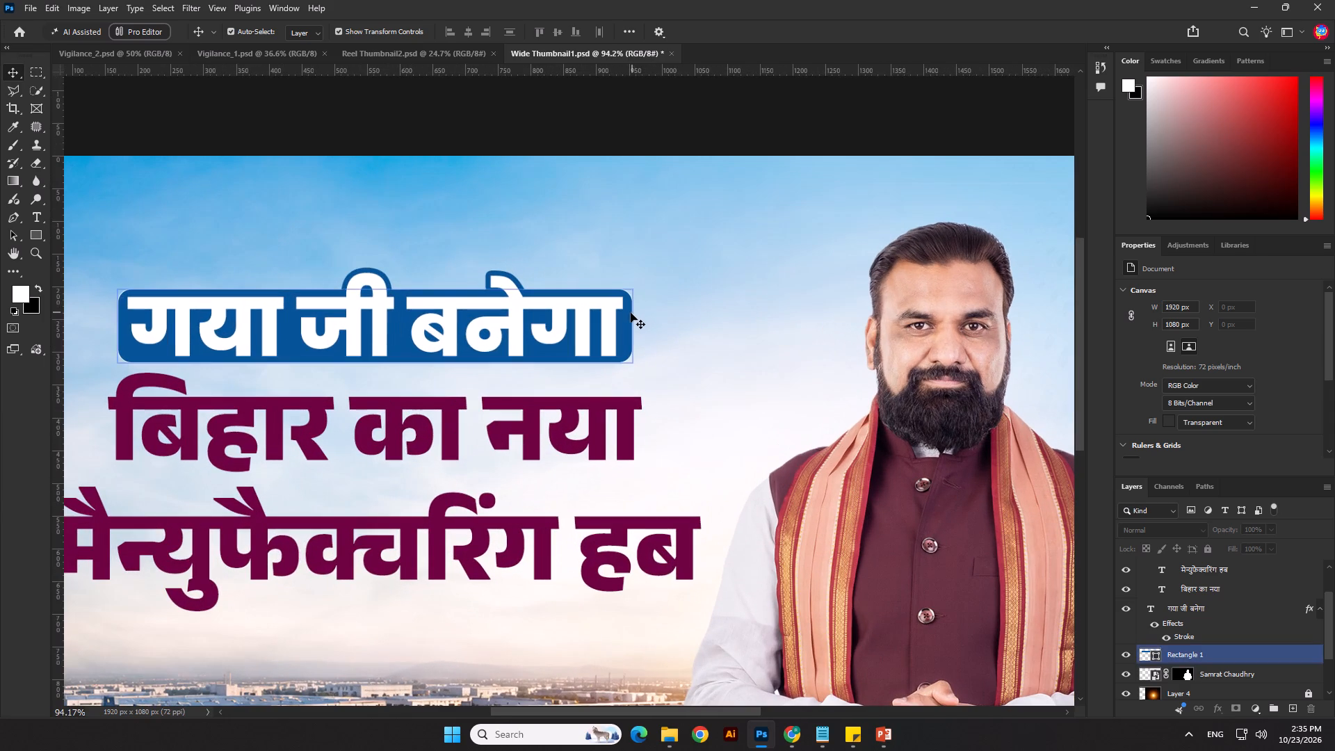
pyautogui.click(628, 314)
pyautogui.keyDown('shift'); pyautogui.moveTo(633, 325); pyautogui.dragTo(648, 326); pyautogui.keyUp('shift')
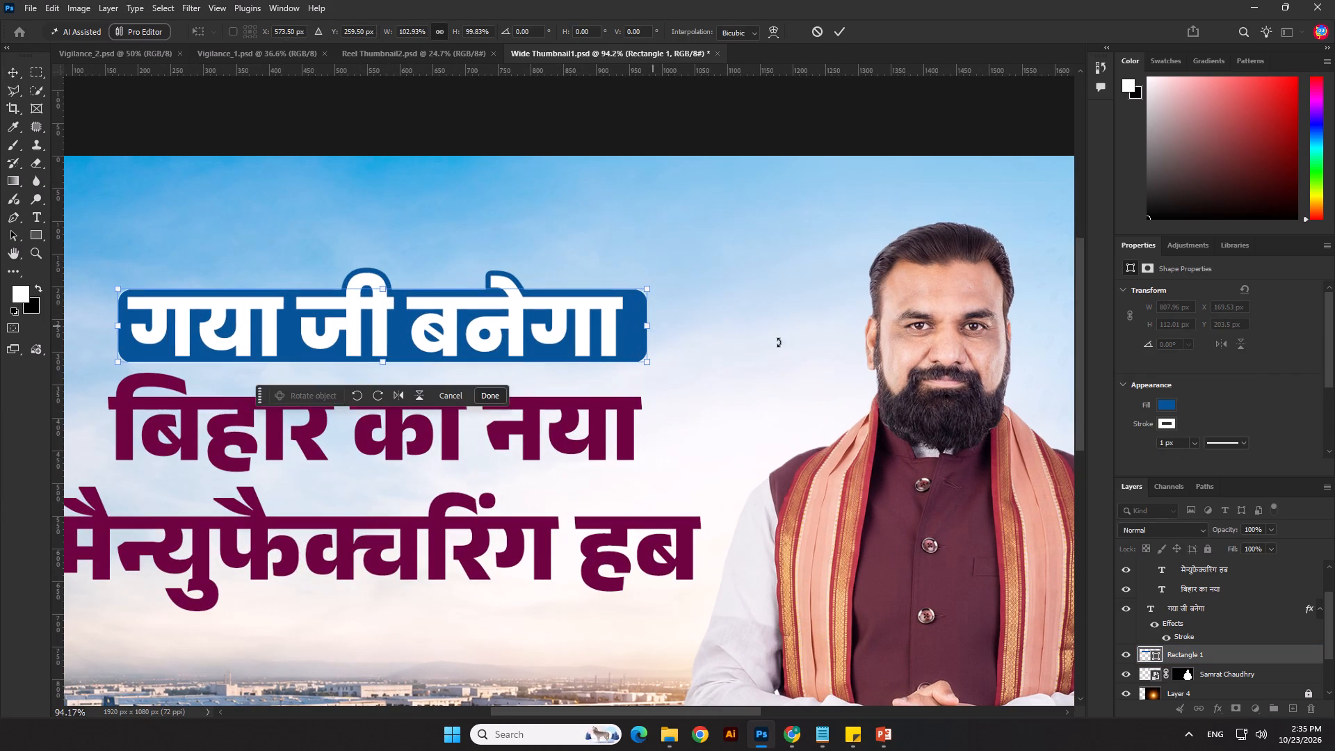
pyautogui.press('Return')
# Remove the stroke from Rectangle 1.
pyautogui.click(1174, 423)
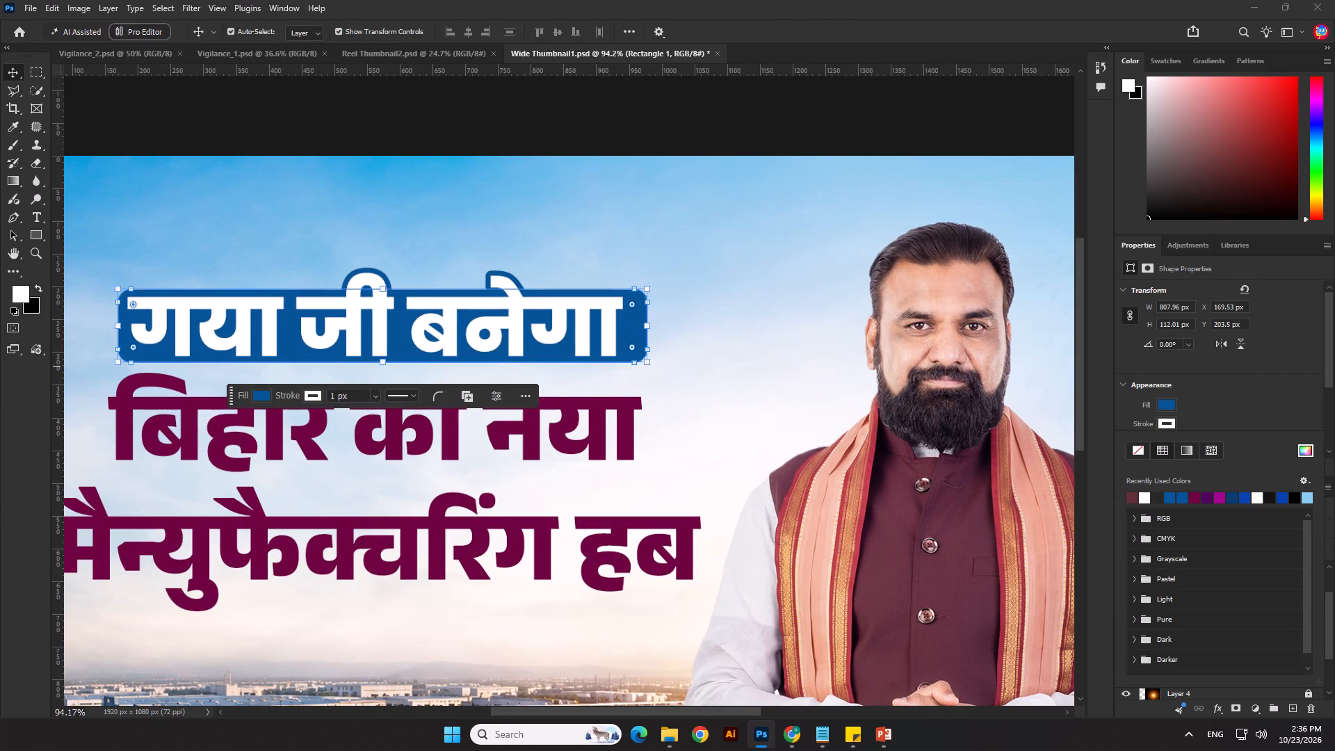
pyautogui.click(1139, 454)
# Align the three headline lines and the widened Rectangle 1 on their horizontal centres.
pyautogui.scroll(-11, 1139, 454)
pyautogui.click(435, 267)
pyautogui.moveTo(442, 260); pyautogui.dragTo(570, 483)
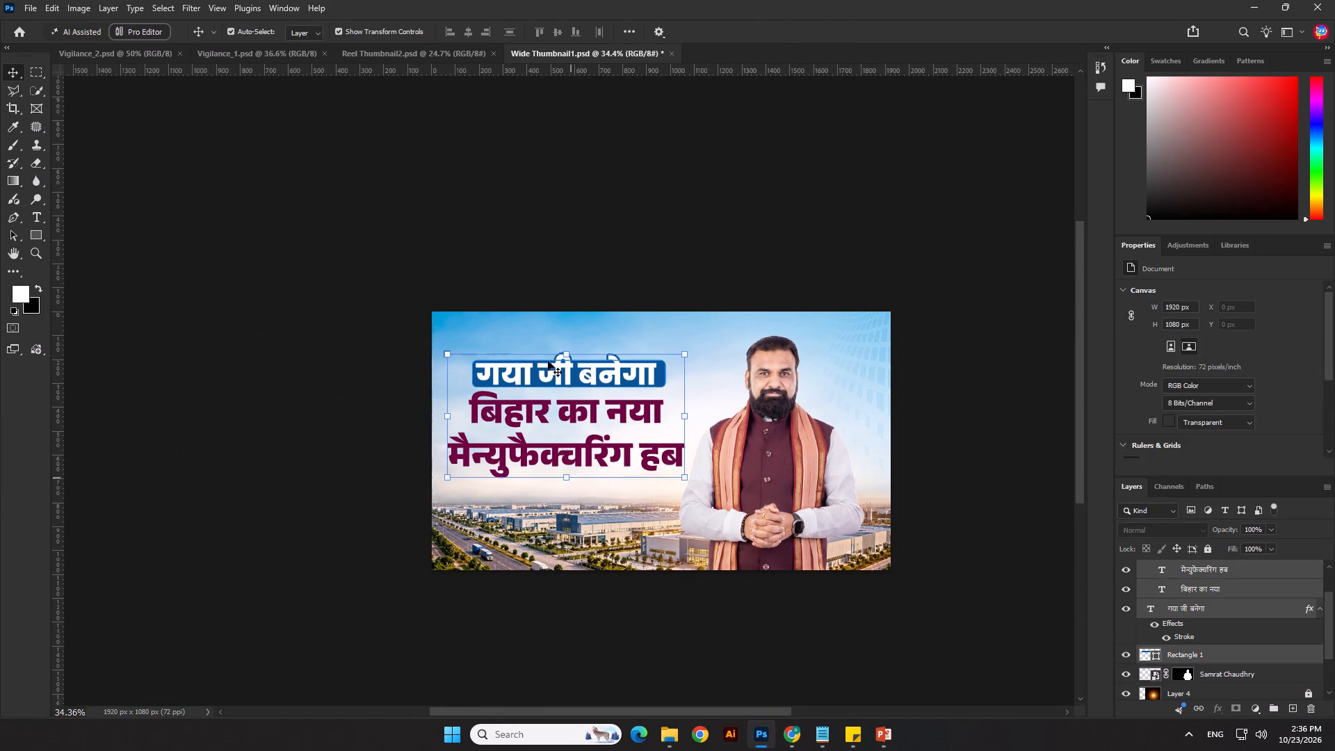
pyautogui.click(468, 31)
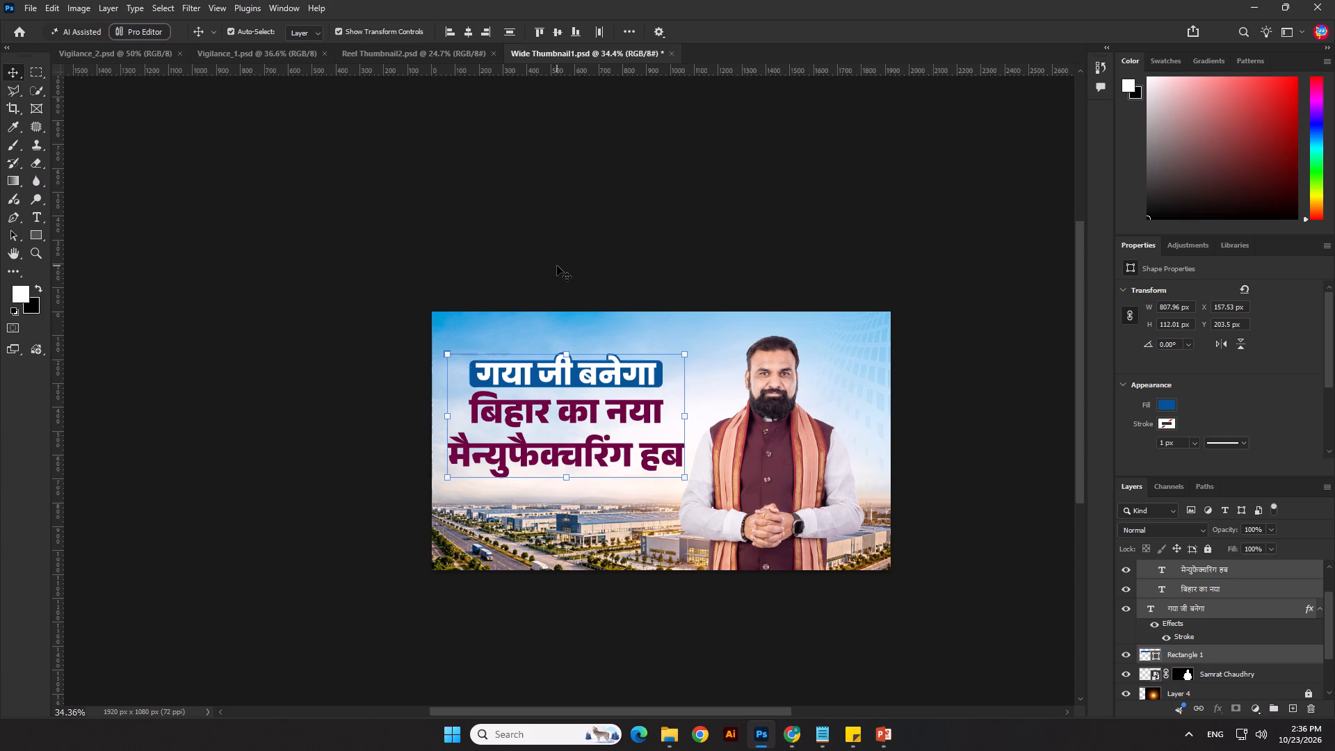
pyautogui.click(557, 266)
# Nudge the बिहार का नया line down slightly to even out the spacing between the headline lines.
pyautogui.scroll(3, 512, 420)
pyautogui.click(522, 415)
pyautogui.press('Down')
pyautogui.press('Down')
pyautogui.press('Down')
pyautogui.press('Down')
pyautogui.press('Down')
pyautogui.press('Down')
pyautogui.press('Down')
pyautogui.press('Down')
pyautogui.press('Down')
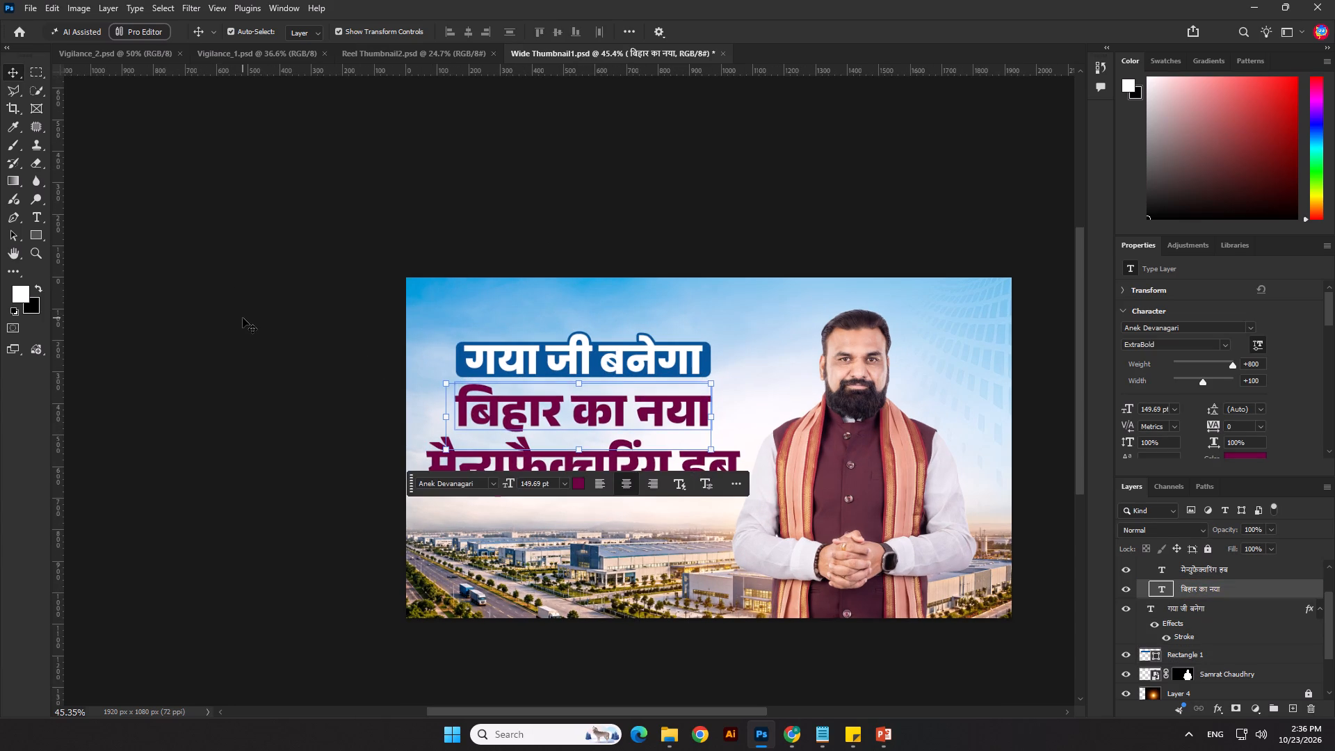
pyautogui.press('Down')
pyautogui.press('Down')
pyautogui.click(243, 318)
# Scale the गया जी बनेगा text and Rectangle 1 together to about 94% and nudge them down slightly.
pyautogui.moveTo(282, 325); pyautogui.dragTo(522, 373)
pyautogui.press('Down')
pyautogui.press('Down')
pyautogui.press('Down')
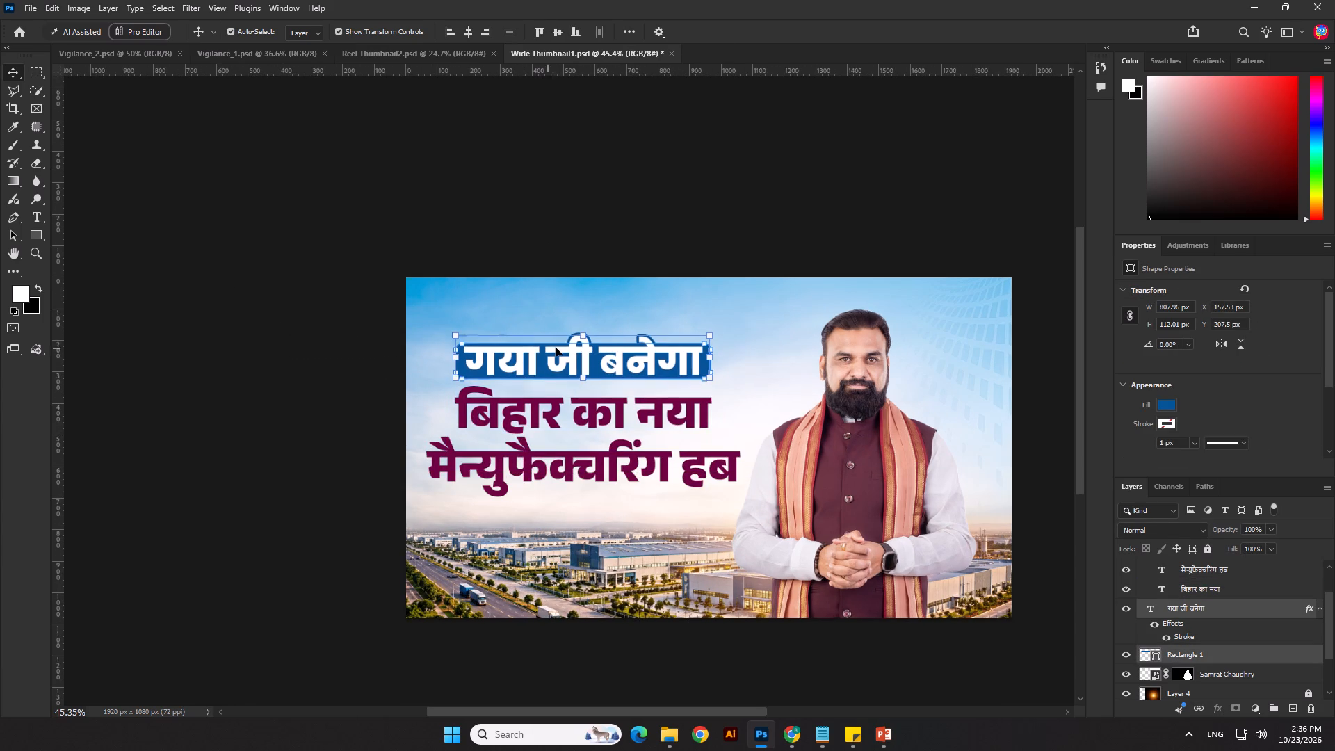
pyautogui.press('Down')
pyautogui.click(588, 331)
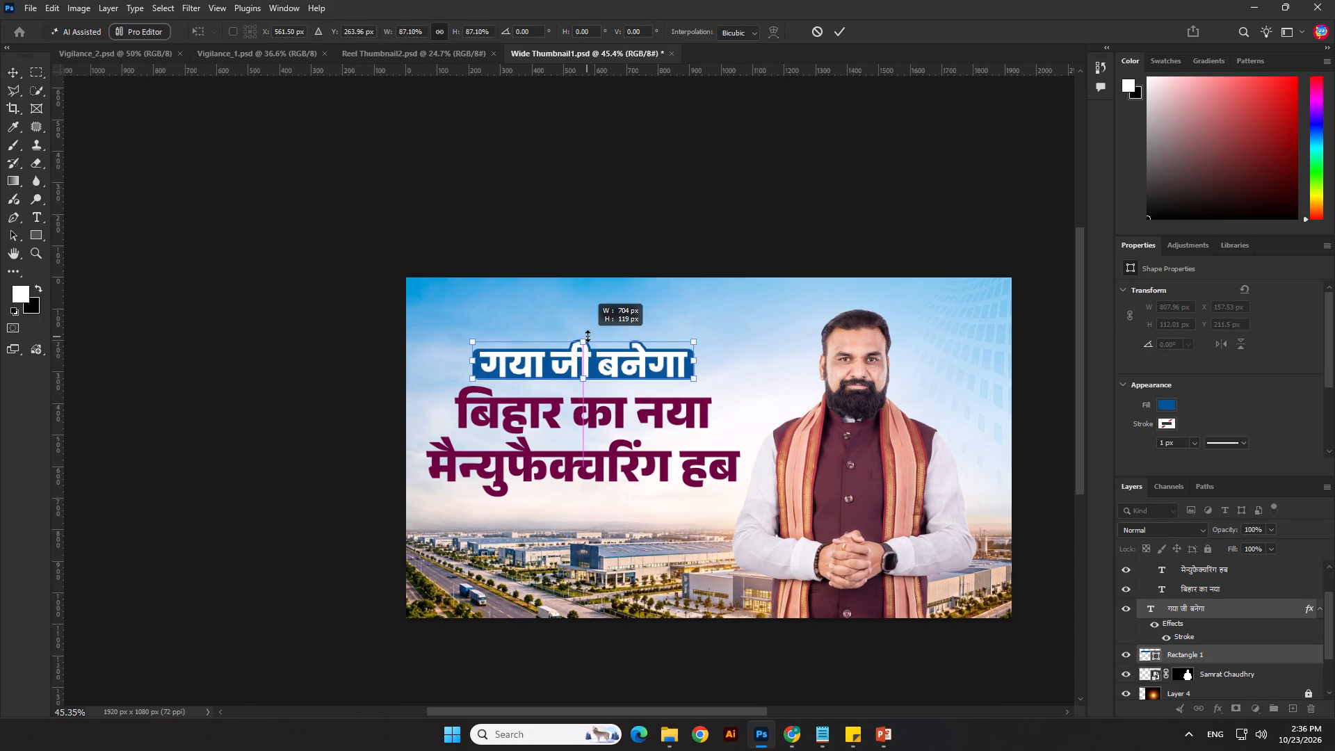
pyautogui.press('Down')
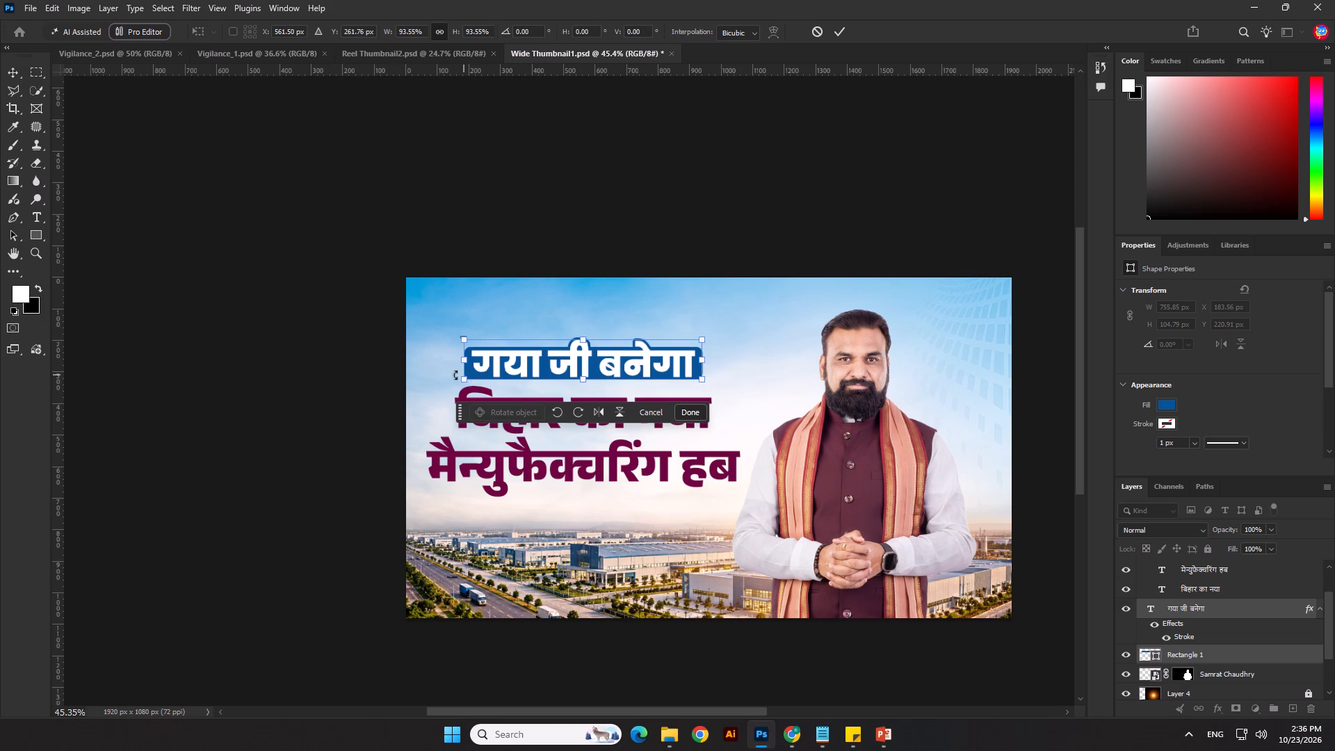
pyautogui.press('Down')
pyautogui.press('Return')
pyautogui.click(346, 369)
# Align all three headline lines and the resized Rectangle 1 on their horizontal centres.
pyautogui.moveTo(333, 341); pyautogui.dragTo(601, 466)
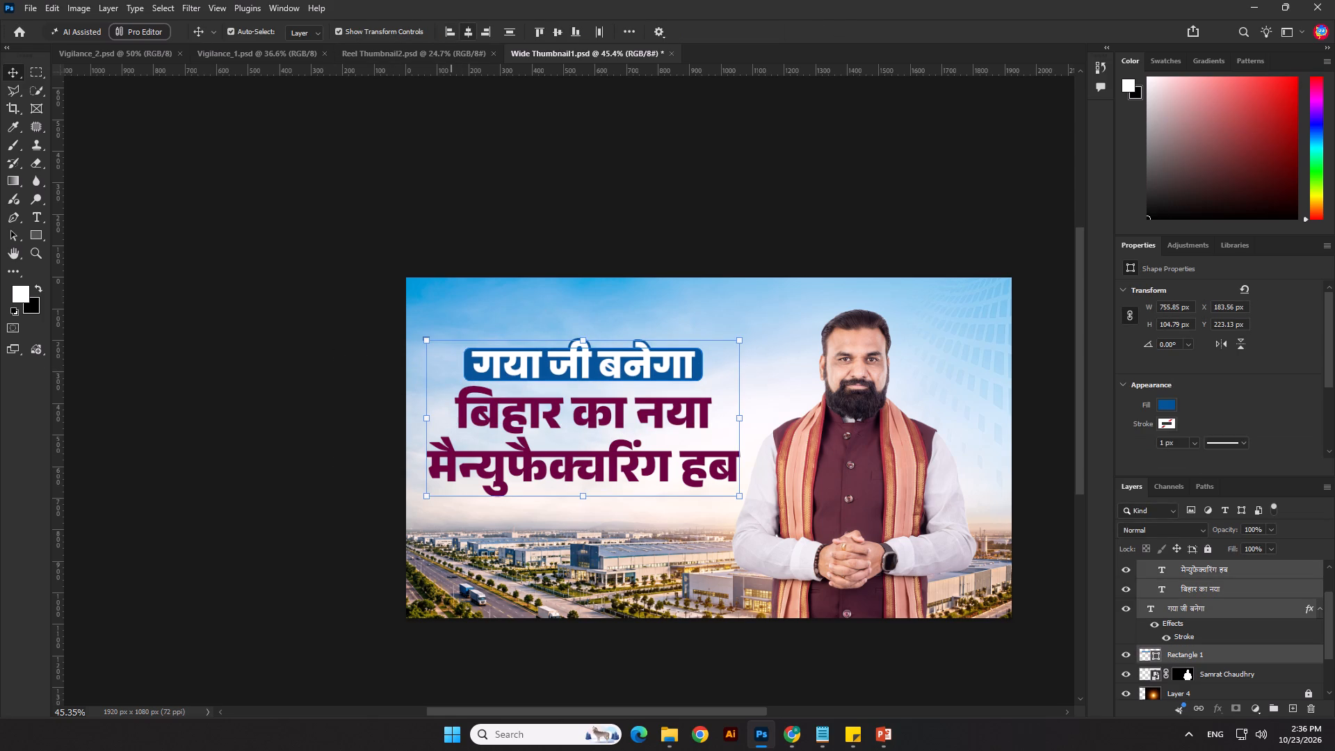
pyautogui.click(468, 28)
# Nudge the whole headline, including Rectangle 1, slightly right and down.
pyautogui.press('Left')
pyautogui.press('Left')
pyautogui.press('Left')
pyautogui.press('Right')
pyautogui.press('Right')
pyautogui.press('Right')
pyautogui.press('Right')
pyautogui.press('Right')
pyautogui.press('Right')
pyautogui.press('Right')
pyautogui.press('Right')
pyautogui.press('Right')
pyautogui.press('Right')
pyautogui.press('Right')
pyautogui.press('Right')
pyautogui.press('Right')
pyautogui.press('Right')
pyautogui.press('Right')
pyautogui.press('Right')
pyautogui.press('Right')
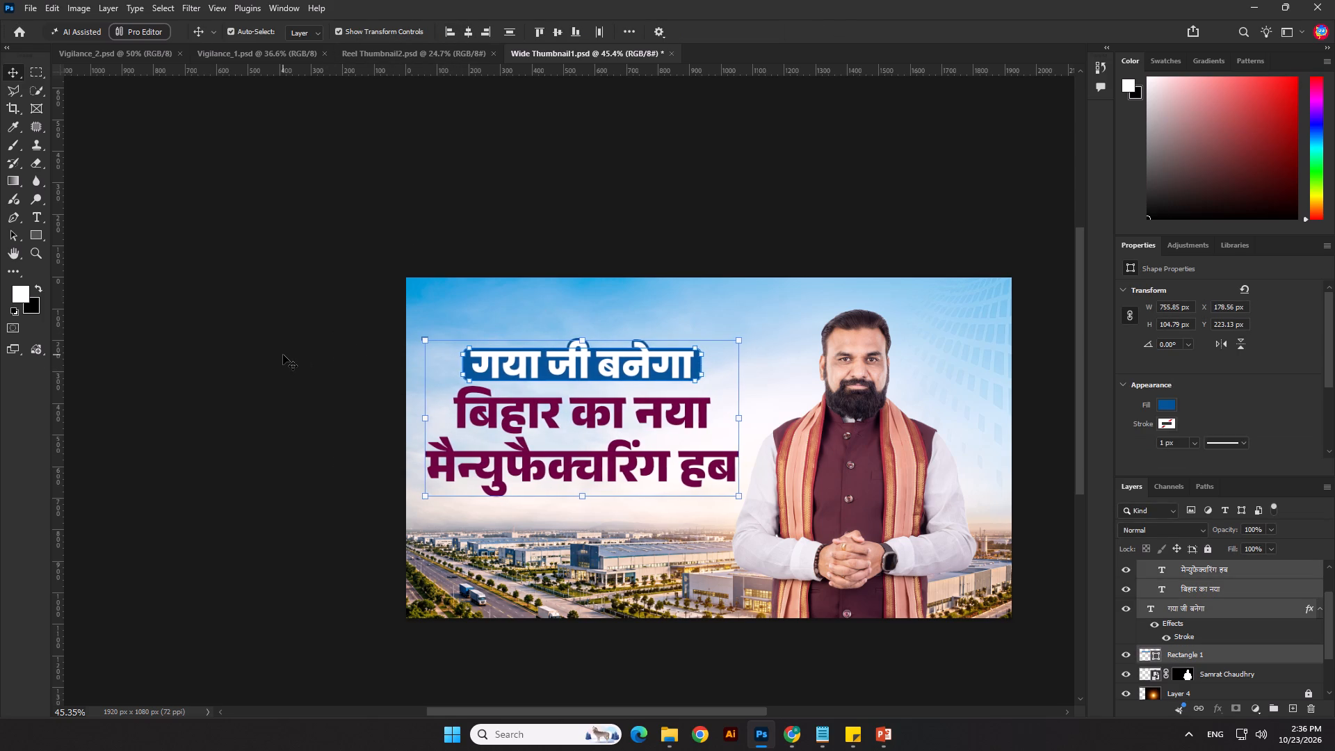
pyautogui.press('Right')
pyautogui.press('Down')
pyautogui.press('Down')
pyautogui.press('Right')
pyautogui.press('Right')
pyautogui.press('Right')
pyautogui.click(283, 355)
# Change the text colour of the बिहार का नया and मैन्युफैक्चरिंग हब lines to crimson #ad0353.
pyautogui.scroll(-5, 165, 212)
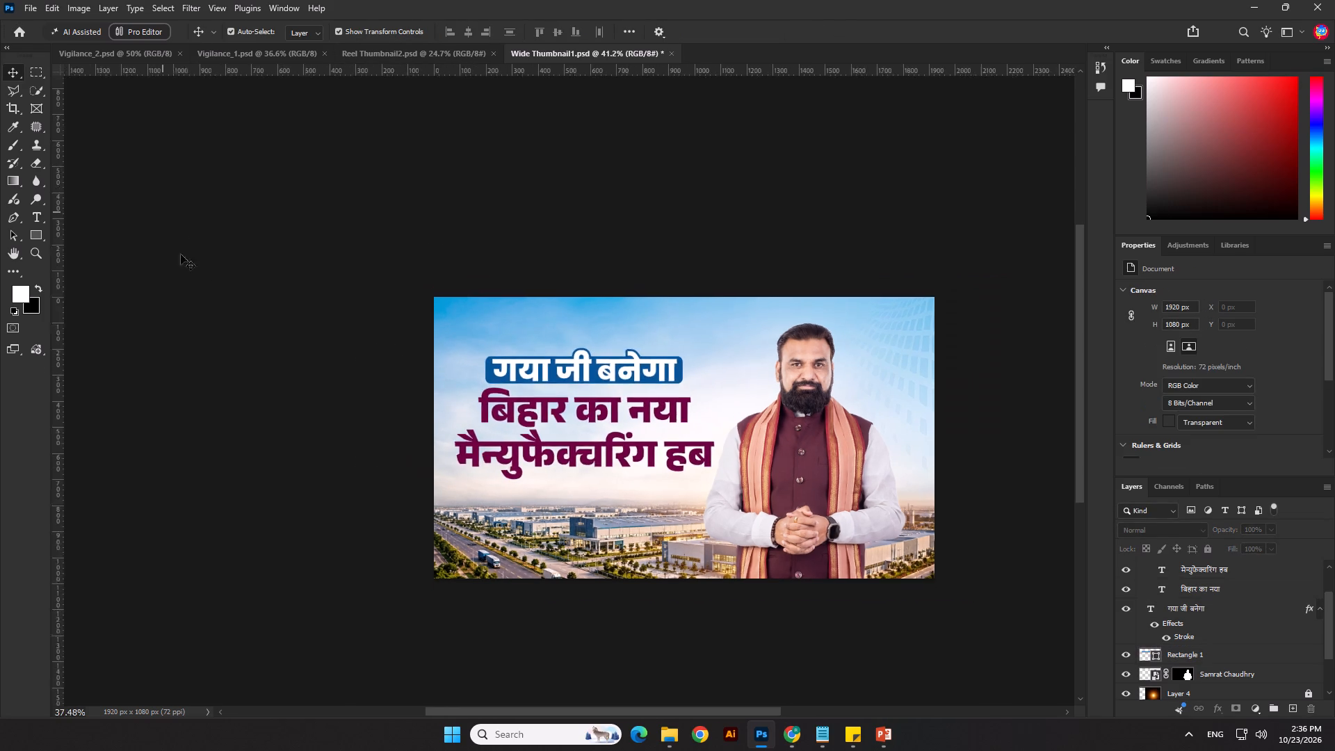
pyautogui.scroll(3, 973, 482)
pyautogui.scroll(2, 628, 458)
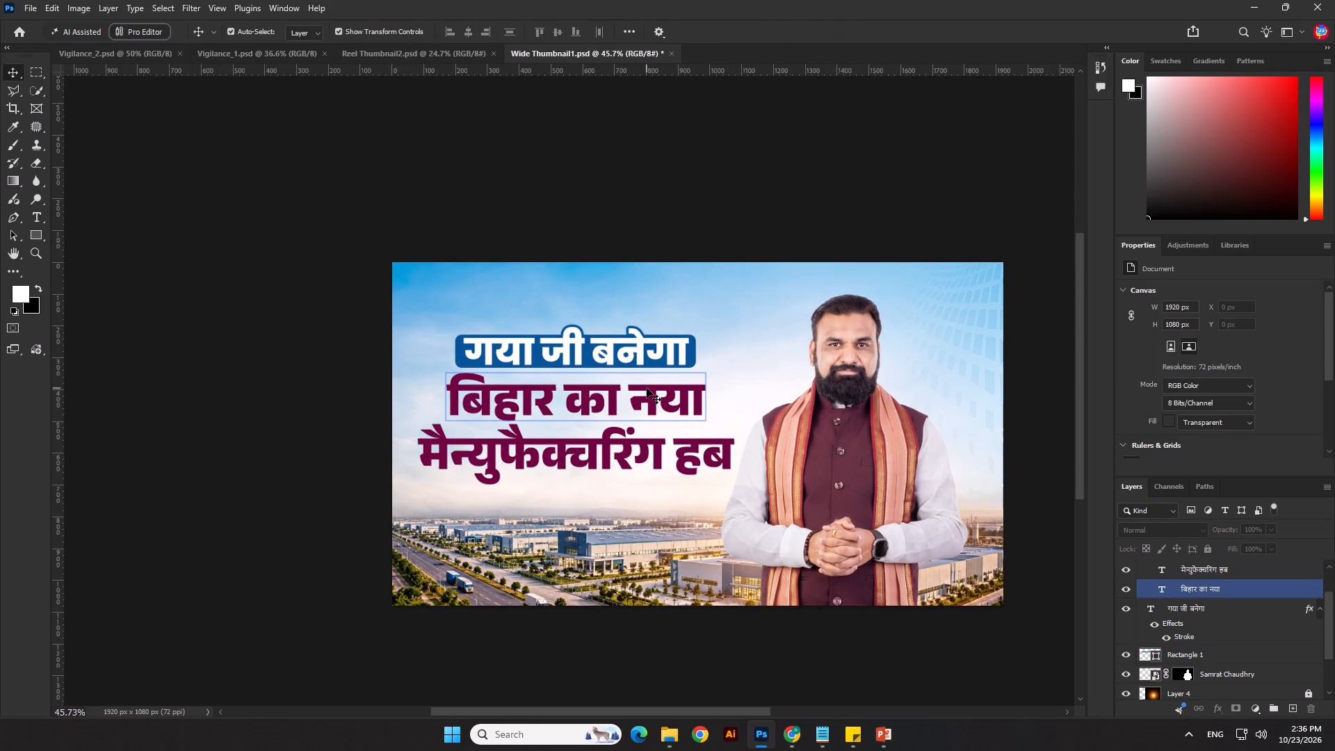
pyautogui.click(647, 388)
pyautogui.scroll(5, 653, 453)
pyautogui.keyDown('shift'); pyautogui.click(788, 470); pyautogui.keyUp('shift')
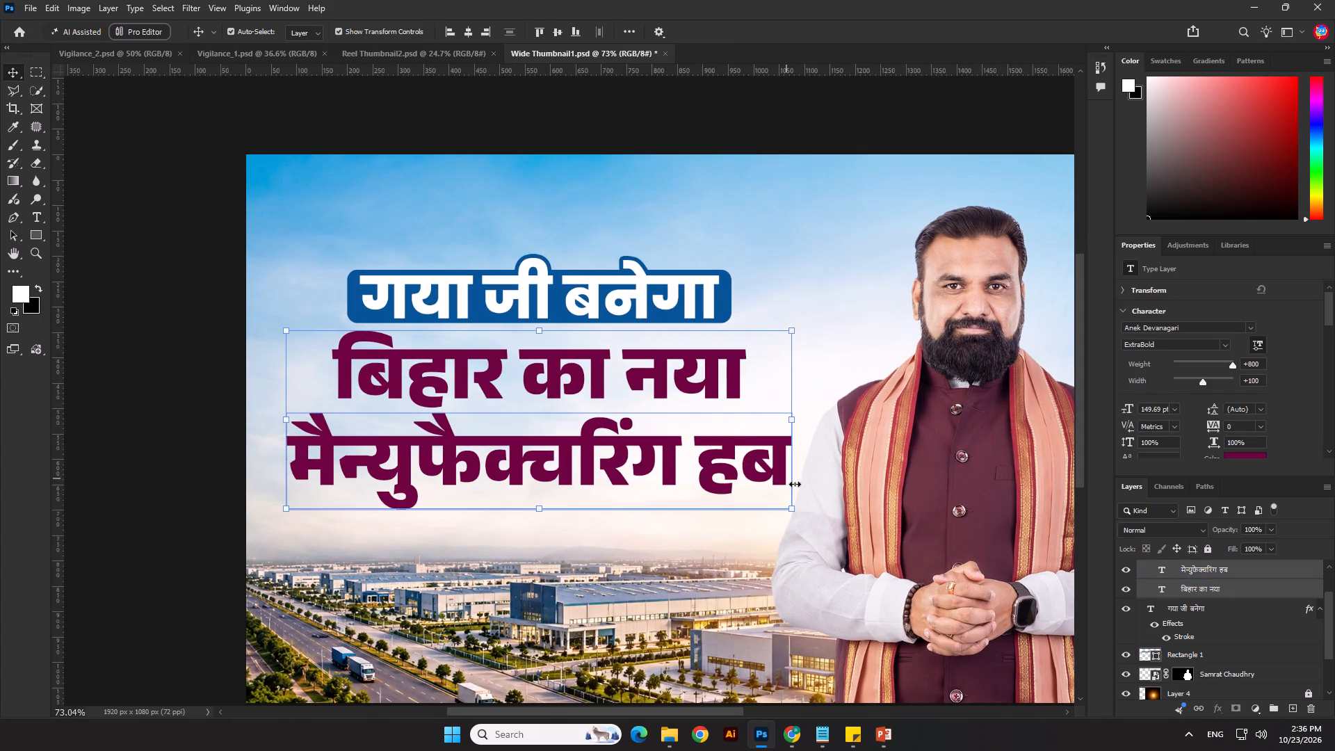
pyautogui.scroll(-3, 1292, 394)
pyautogui.click(1239, 427)
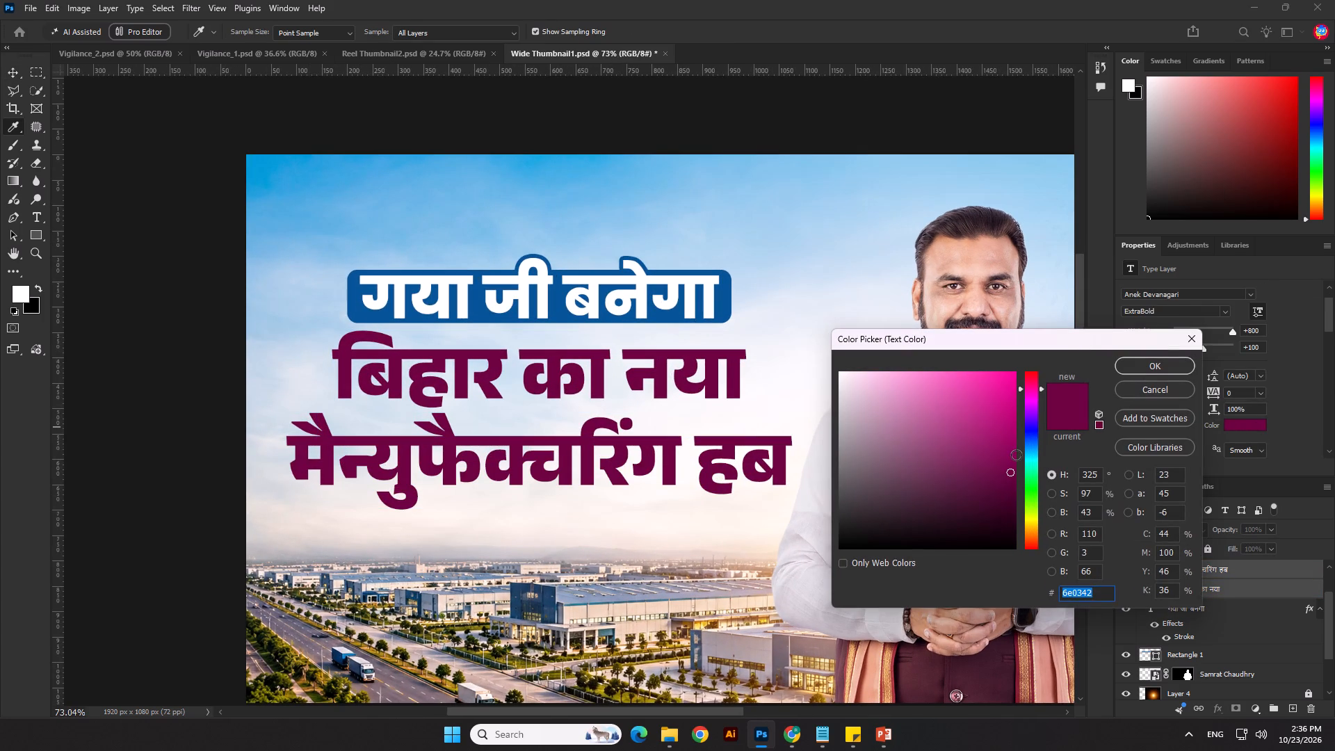
pyautogui.click(1014, 453)
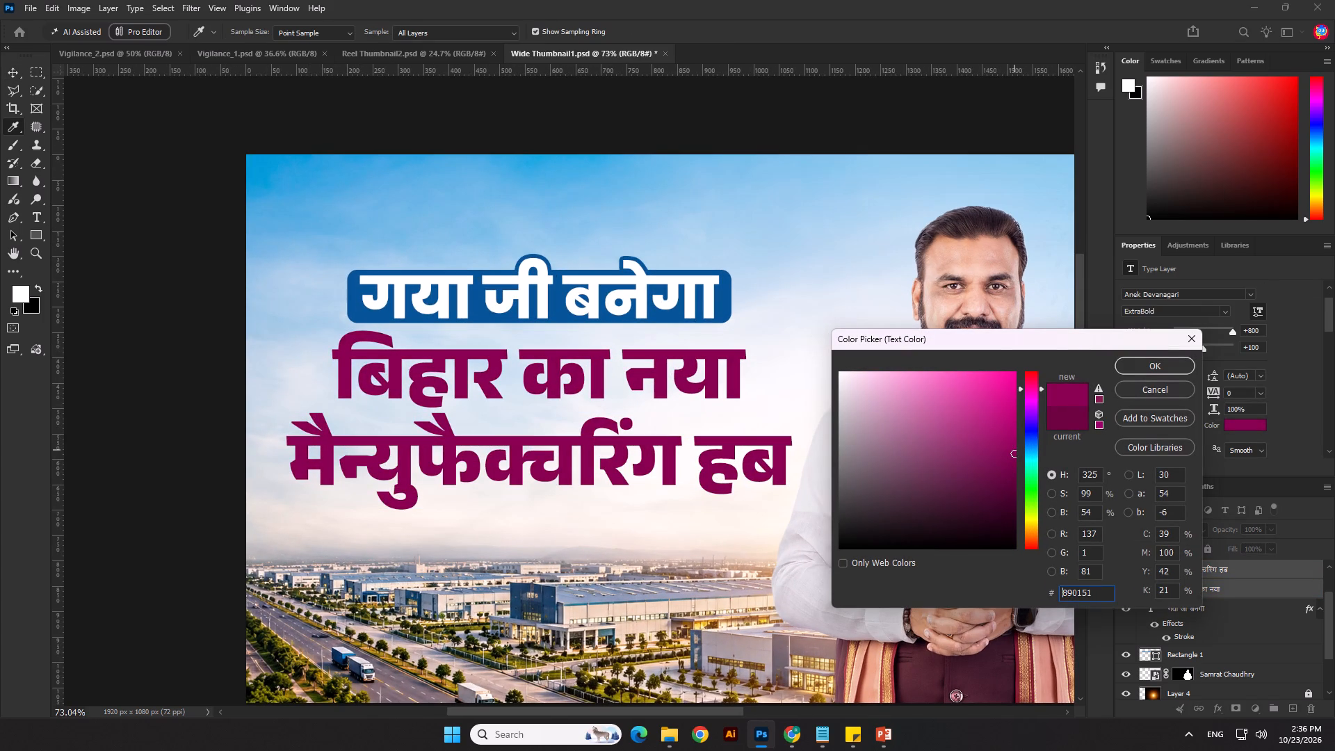
pyautogui.click(1032, 385)
pyautogui.click(1013, 428)
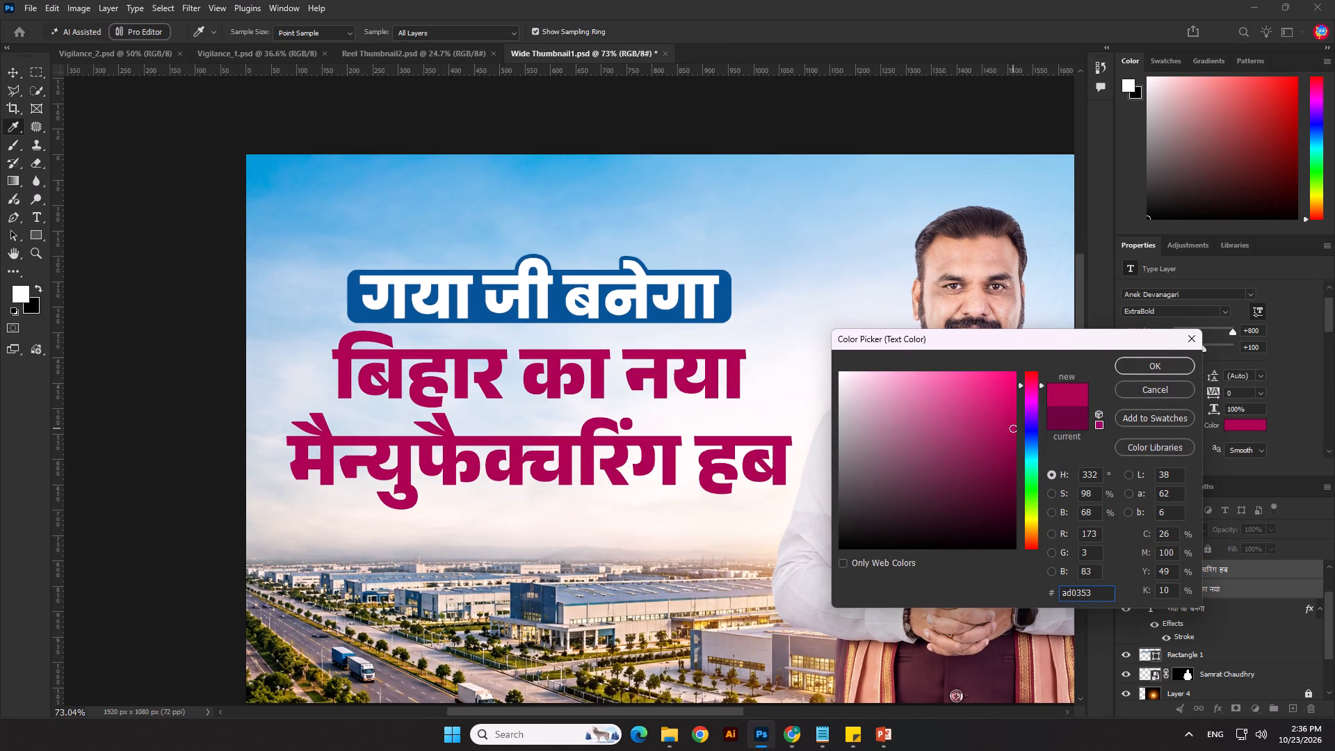
pyautogui.click(1125, 368)
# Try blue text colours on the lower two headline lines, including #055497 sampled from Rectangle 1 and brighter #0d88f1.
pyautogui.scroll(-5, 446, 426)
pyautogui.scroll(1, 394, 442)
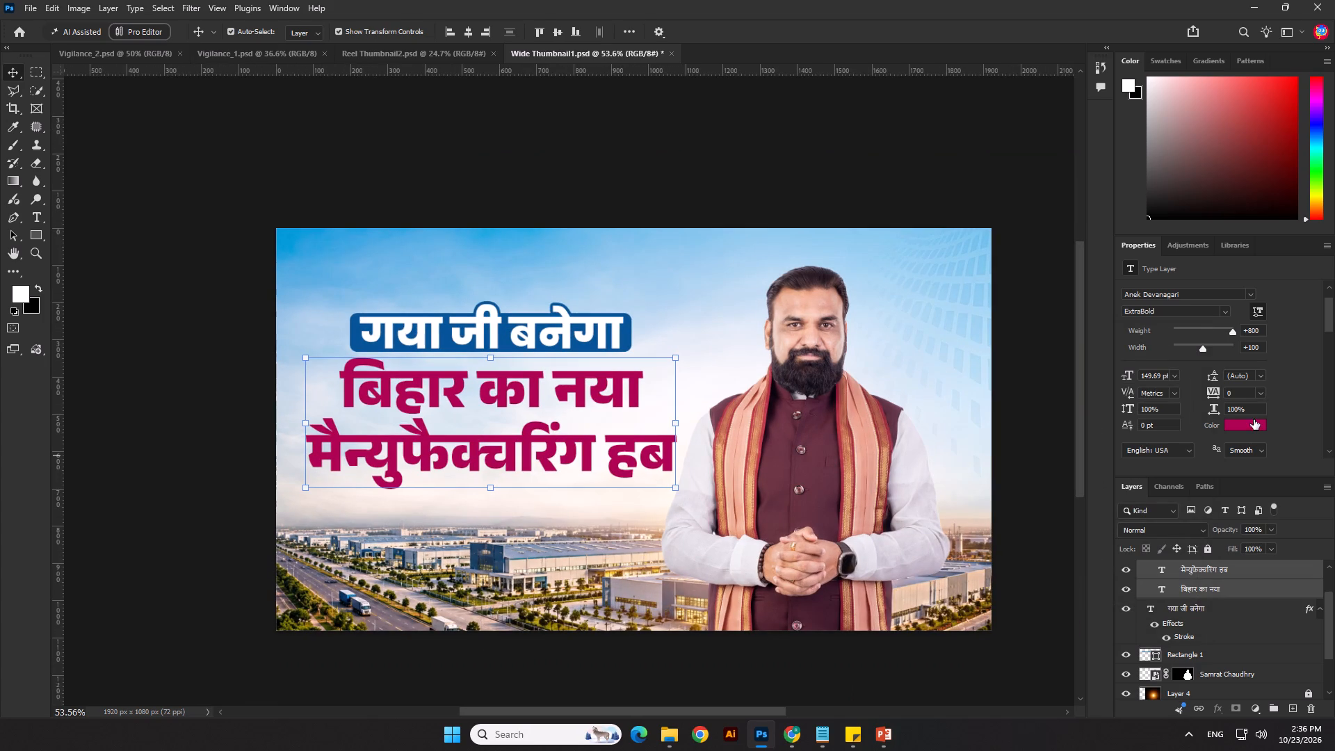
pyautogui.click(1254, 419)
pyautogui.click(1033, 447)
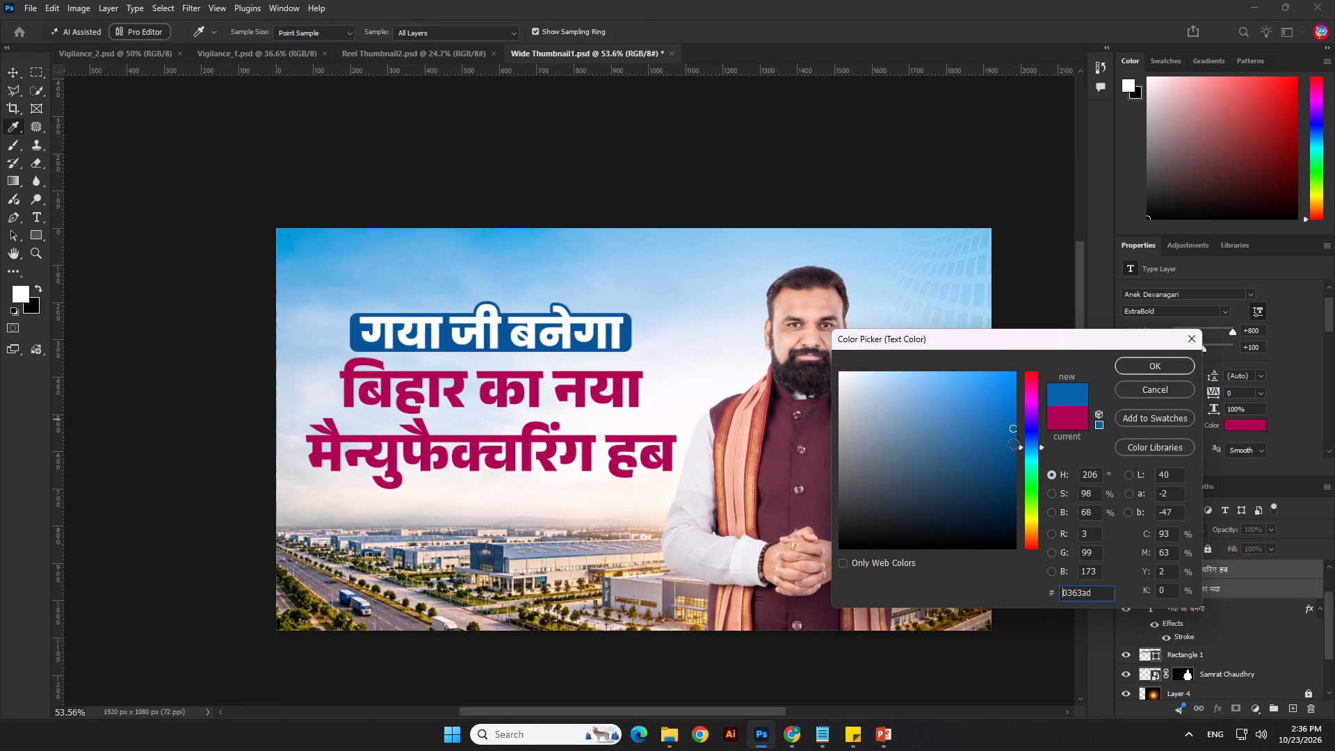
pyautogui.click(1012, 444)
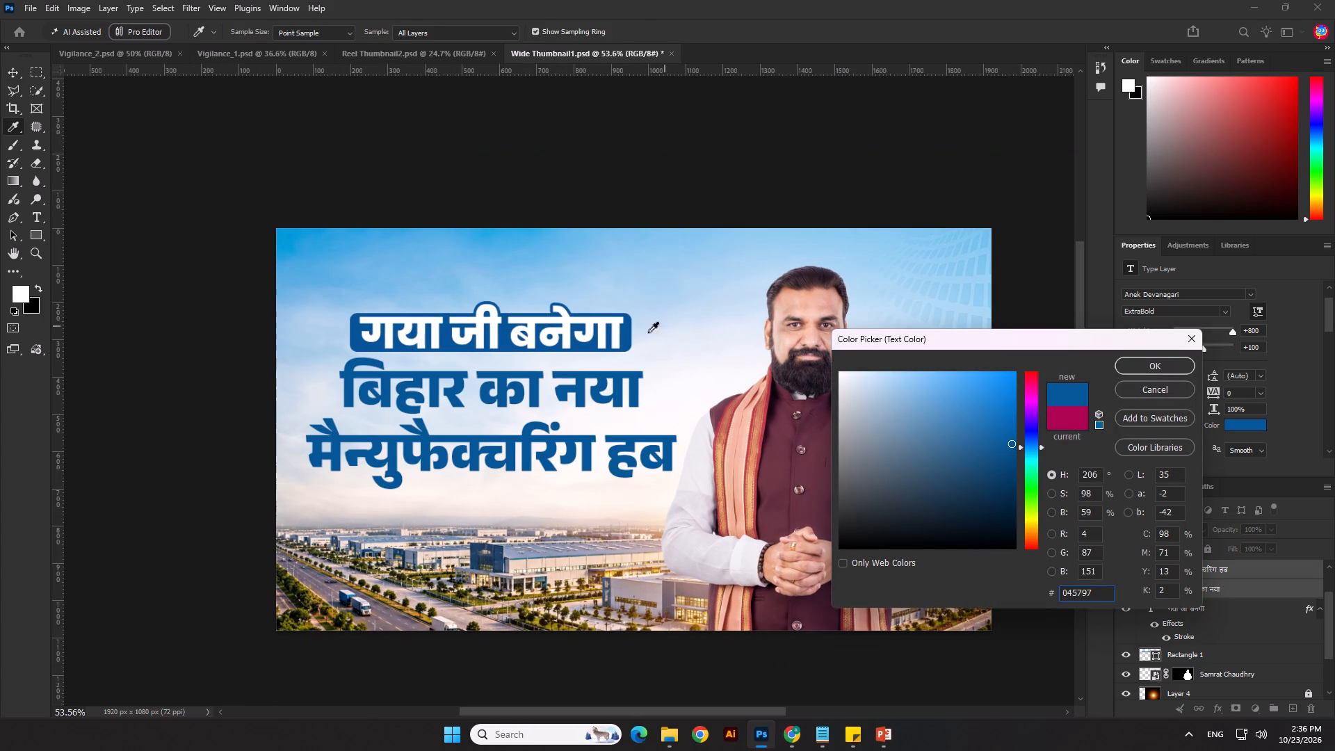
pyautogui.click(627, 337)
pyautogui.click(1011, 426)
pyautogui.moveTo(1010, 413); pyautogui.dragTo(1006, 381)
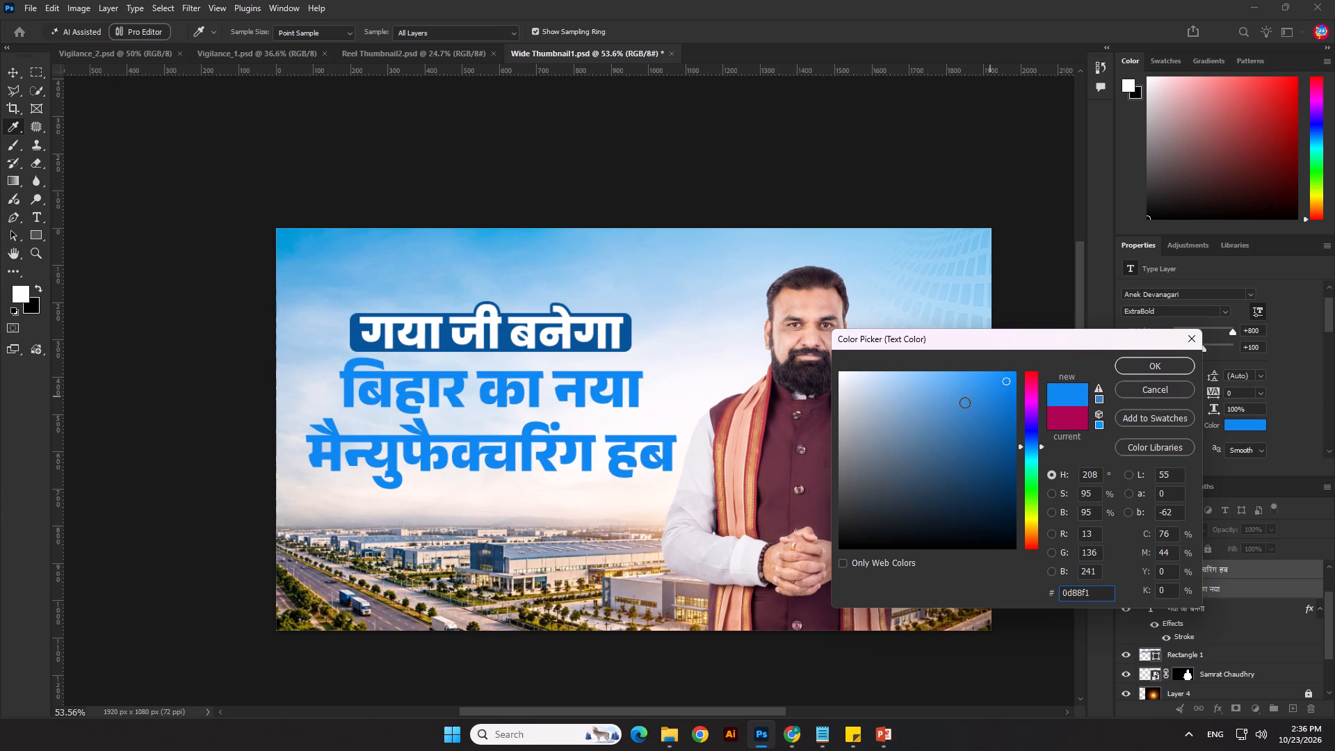
# Set the text colour of the बिहार का नया and मैन्युफैक्चरिंग हब lines to dark magenta #93035e and deselect them.
pyautogui.click(1029, 395)
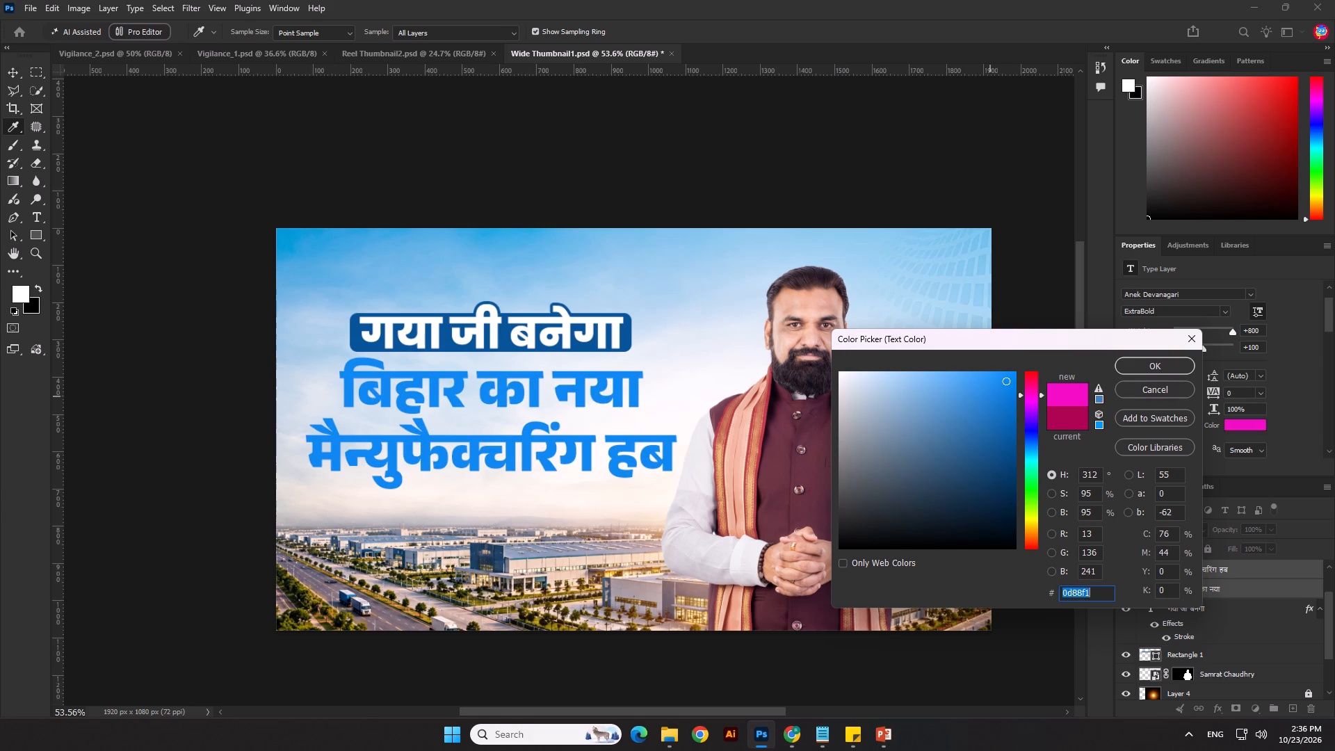
pyautogui.click(1012, 421)
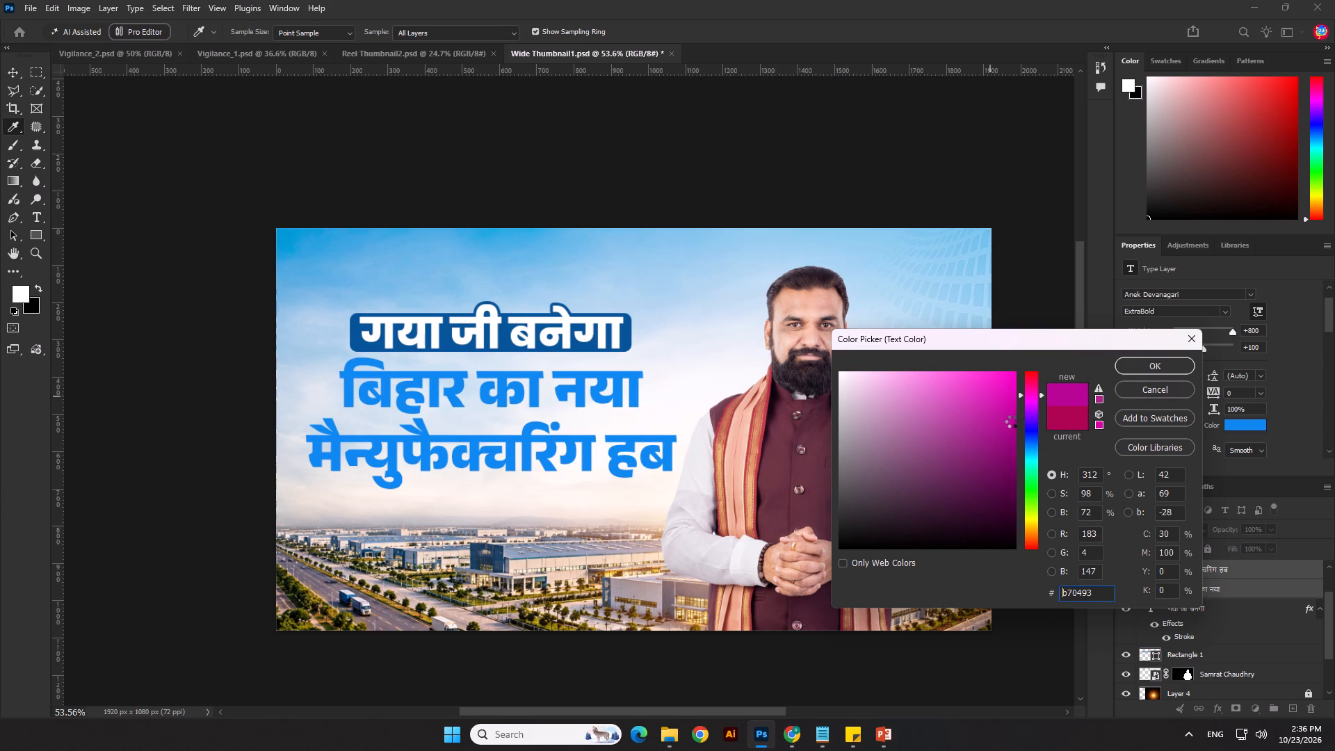
pyautogui.click(1009, 437)
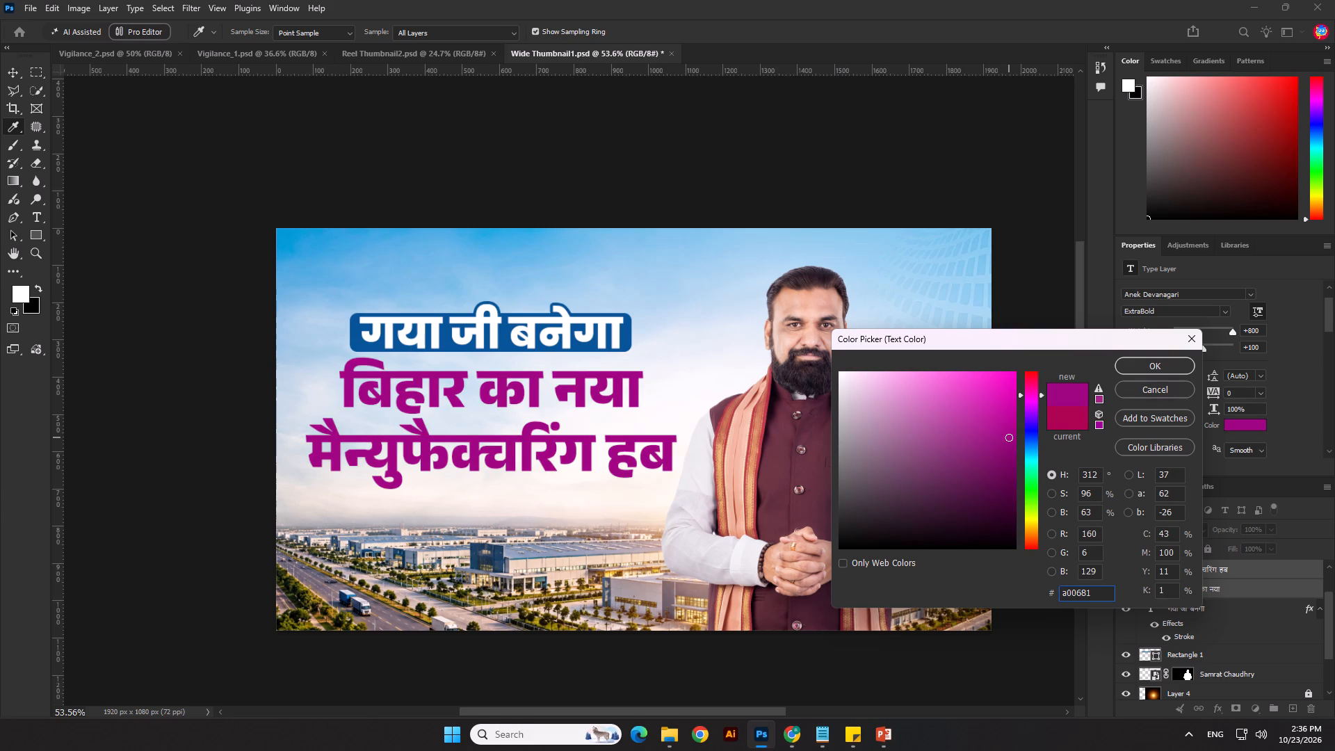
pyautogui.click(1012, 446)
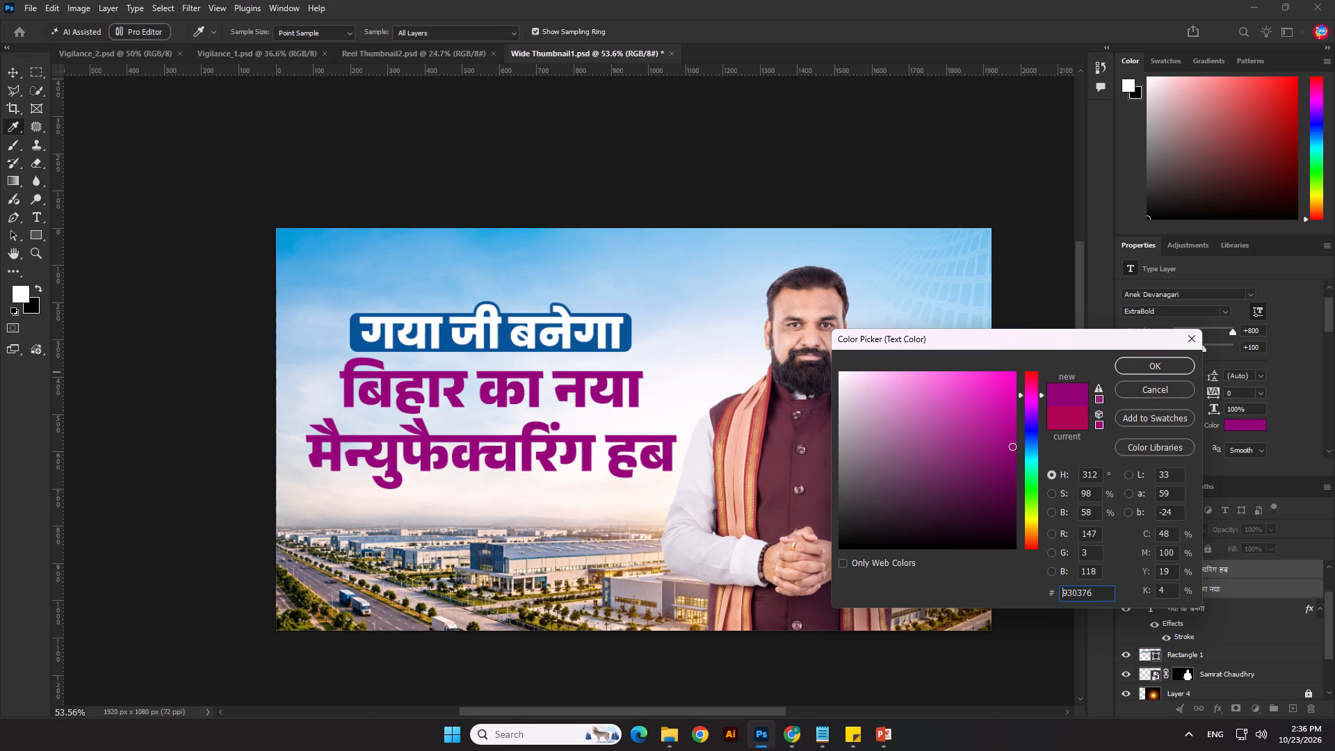
pyautogui.click(1031, 392)
pyautogui.click(1030, 391)
pyautogui.doubleClick(1030, 390)
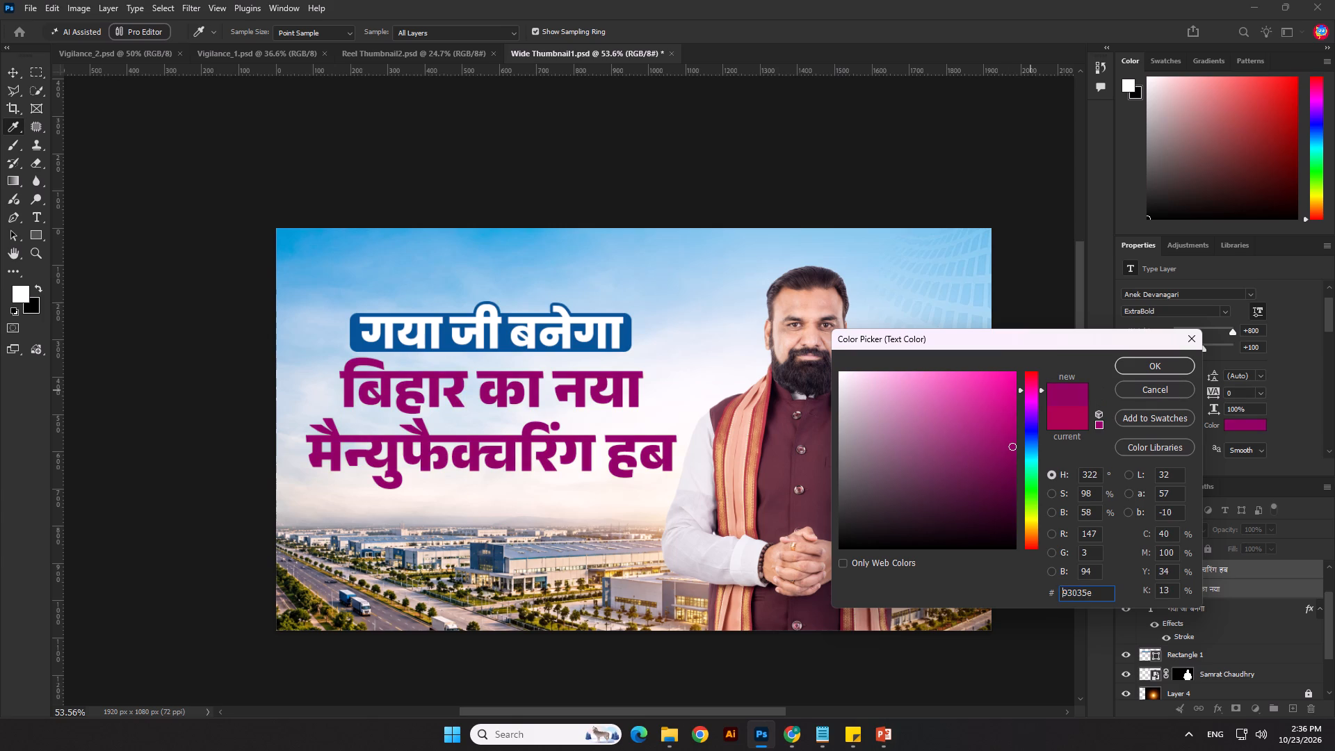
pyautogui.click(1032, 390)
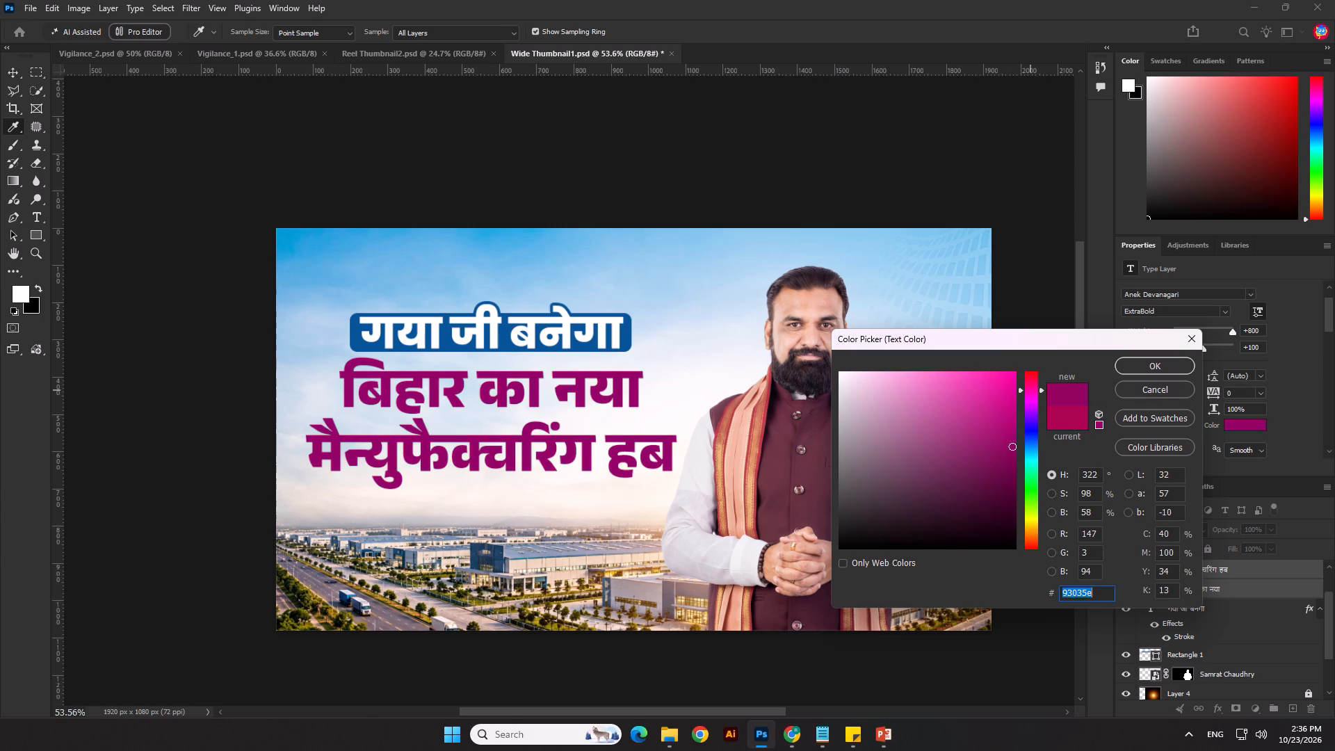
pyautogui.click(1144, 369)
pyautogui.scroll(-4, 471, 408)
pyautogui.moveTo(270, 468); pyautogui.dragTo(262, 471)
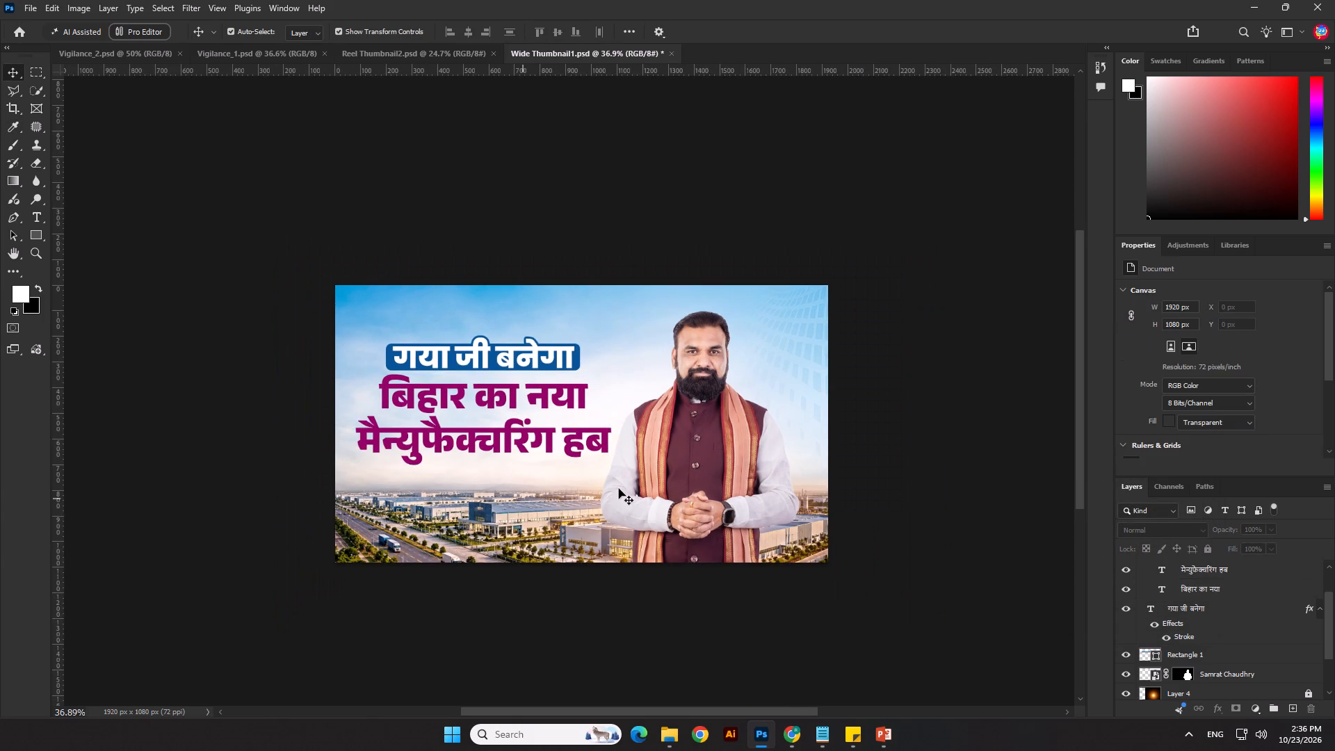
# Save the Wide Thumbnail1.psd document with the recoloured headline.
pyautogui.scroll(-4, 632, 489)
pyautogui.click(919, 430)
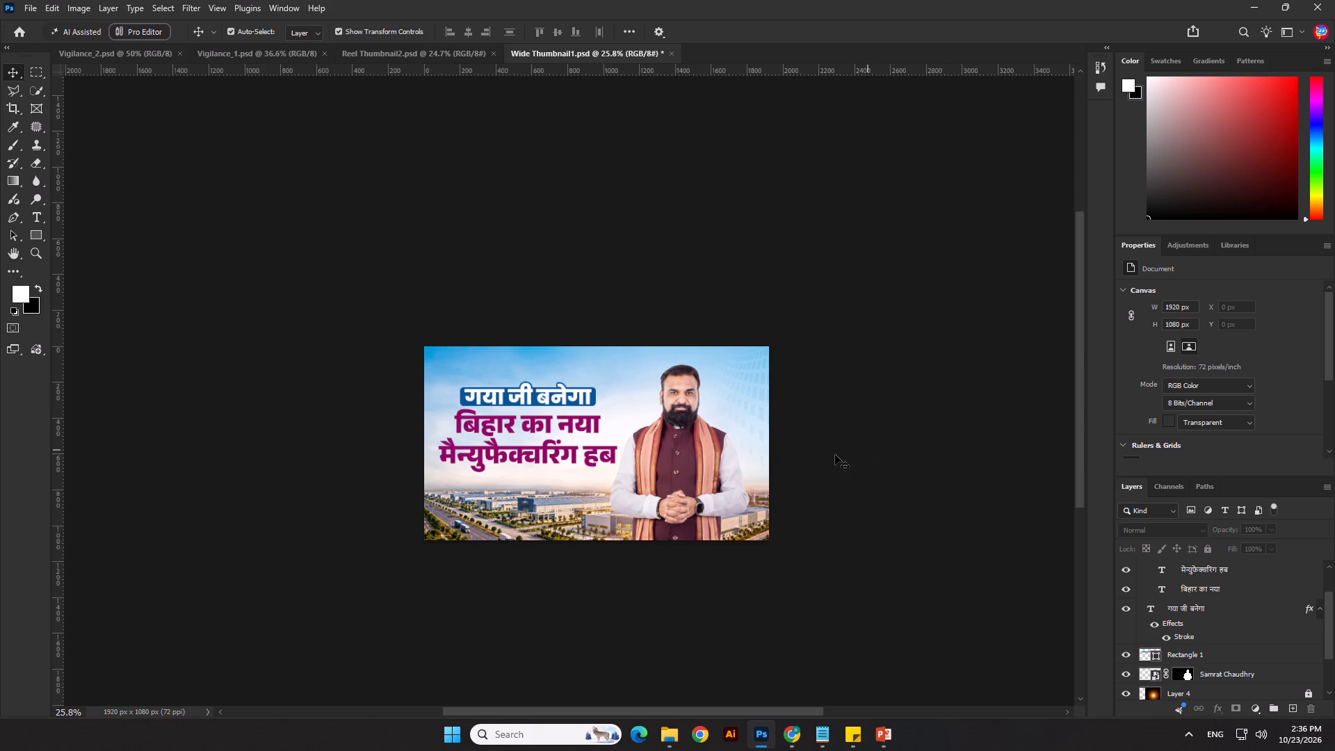
pyautogui.hotkey('ctrl', 's')
pyautogui.scroll(3, 838, 486)
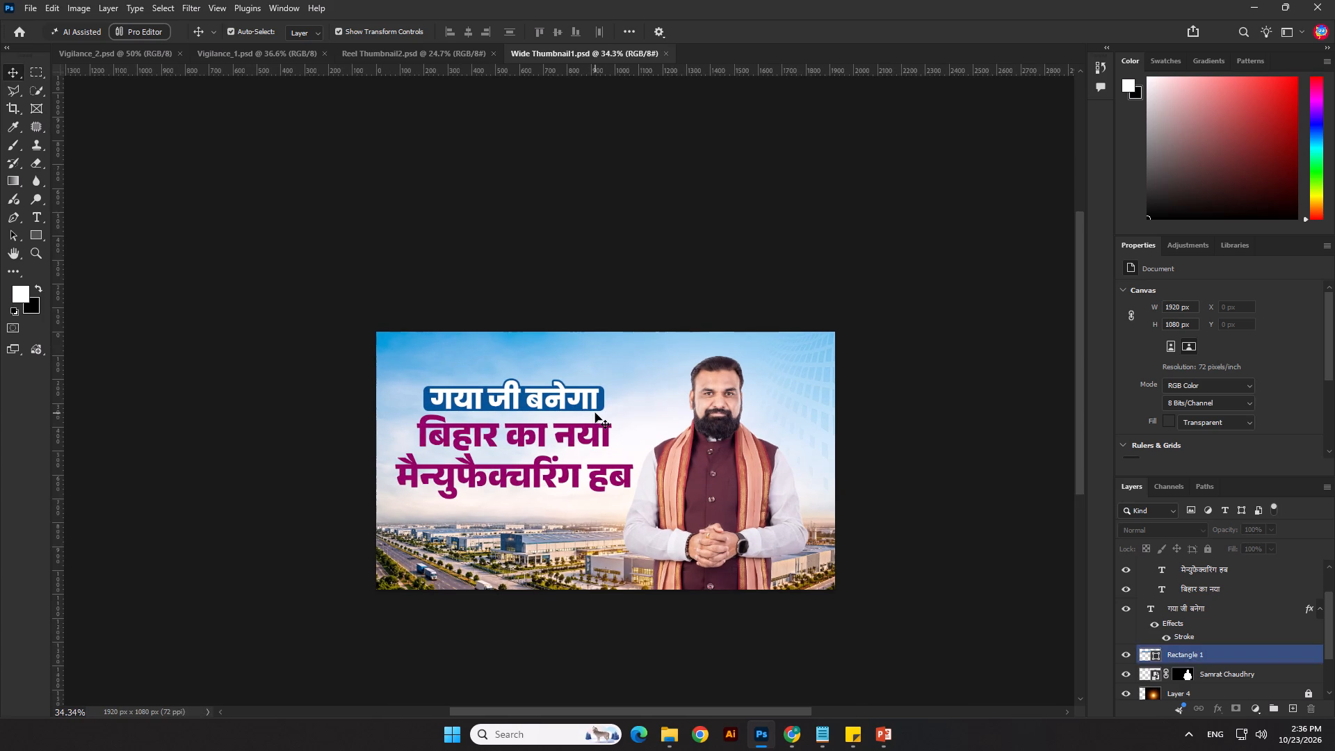
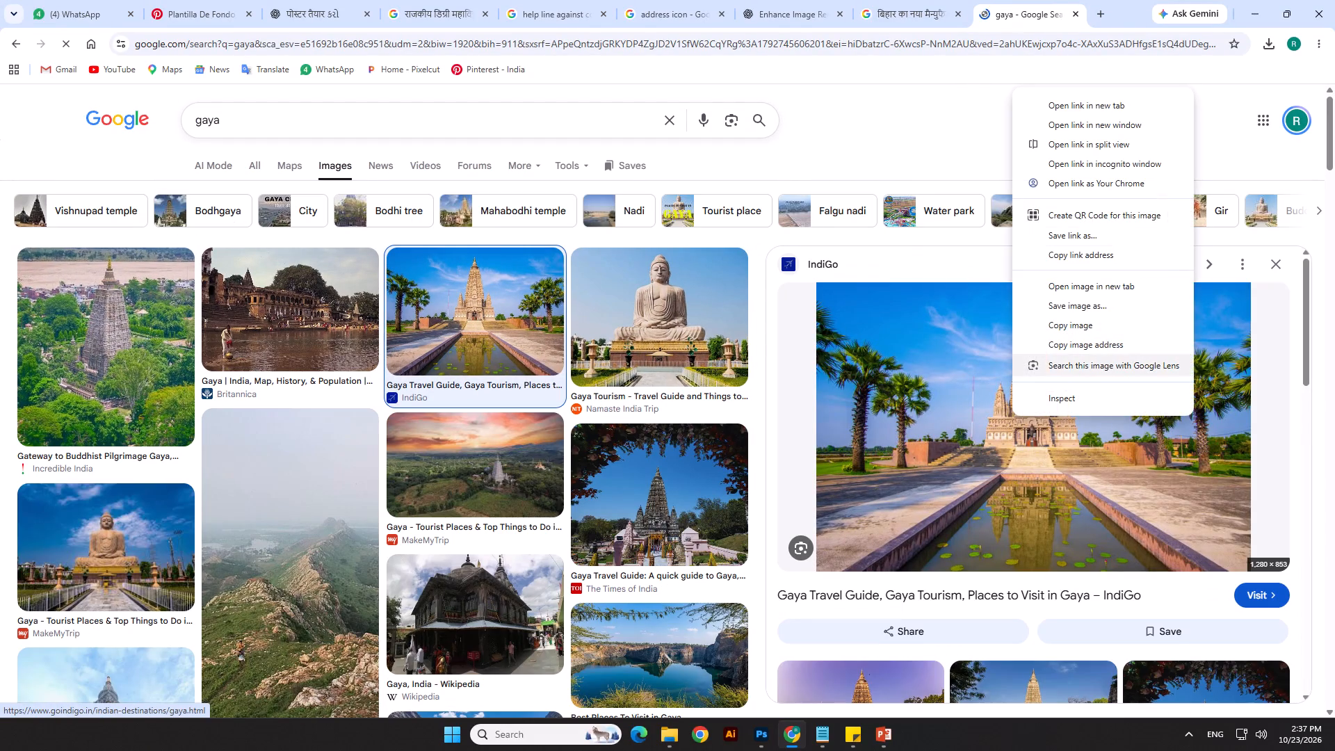
# Copy the IndiGo Gaya temple photo from the image search and paste it into Wide Thumbnail1.psd in Photoshop.
pyautogui.click(1074, 326)
pyautogui.hotkey('alt', 'Tab')
pyautogui.hotkey('alt', 'Tab')
pyautogui.hotkey('alt', 'Tab')
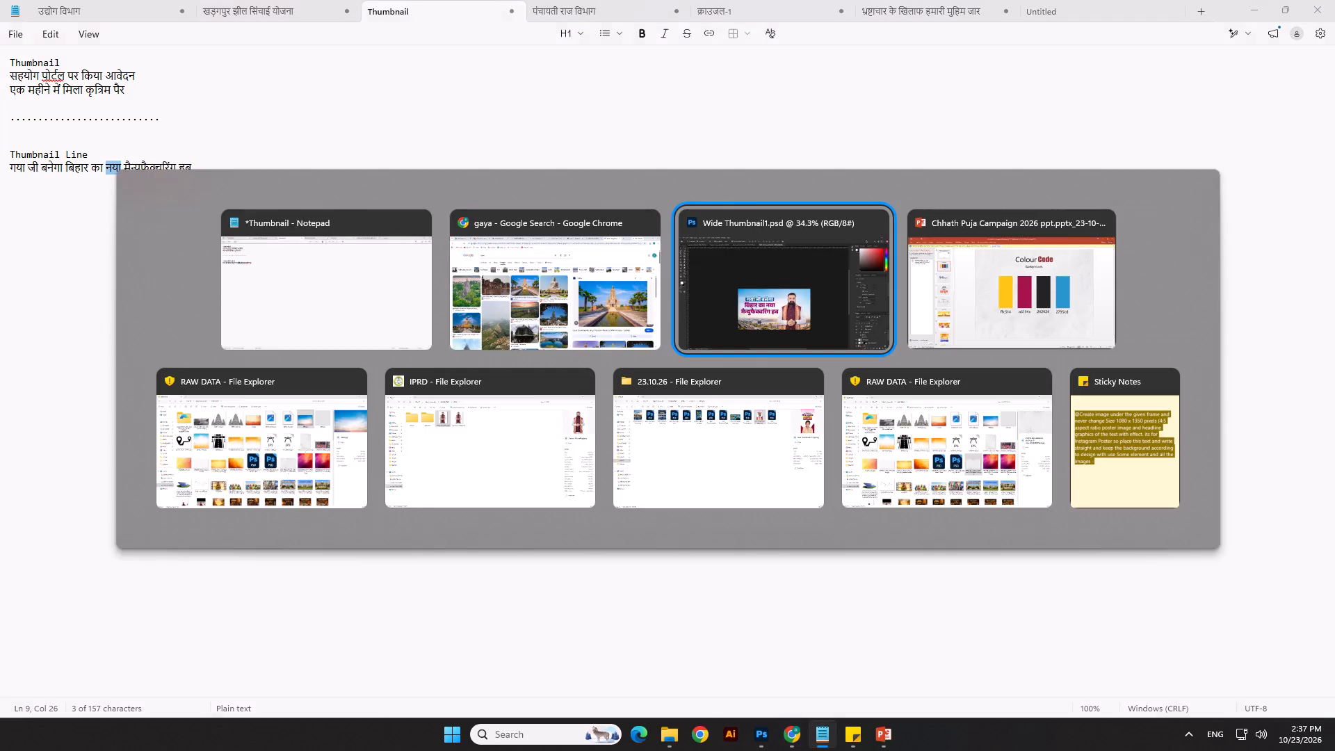
pyautogui.click(763, 462)
pyautogui.hotkey('ctrl', 'v')
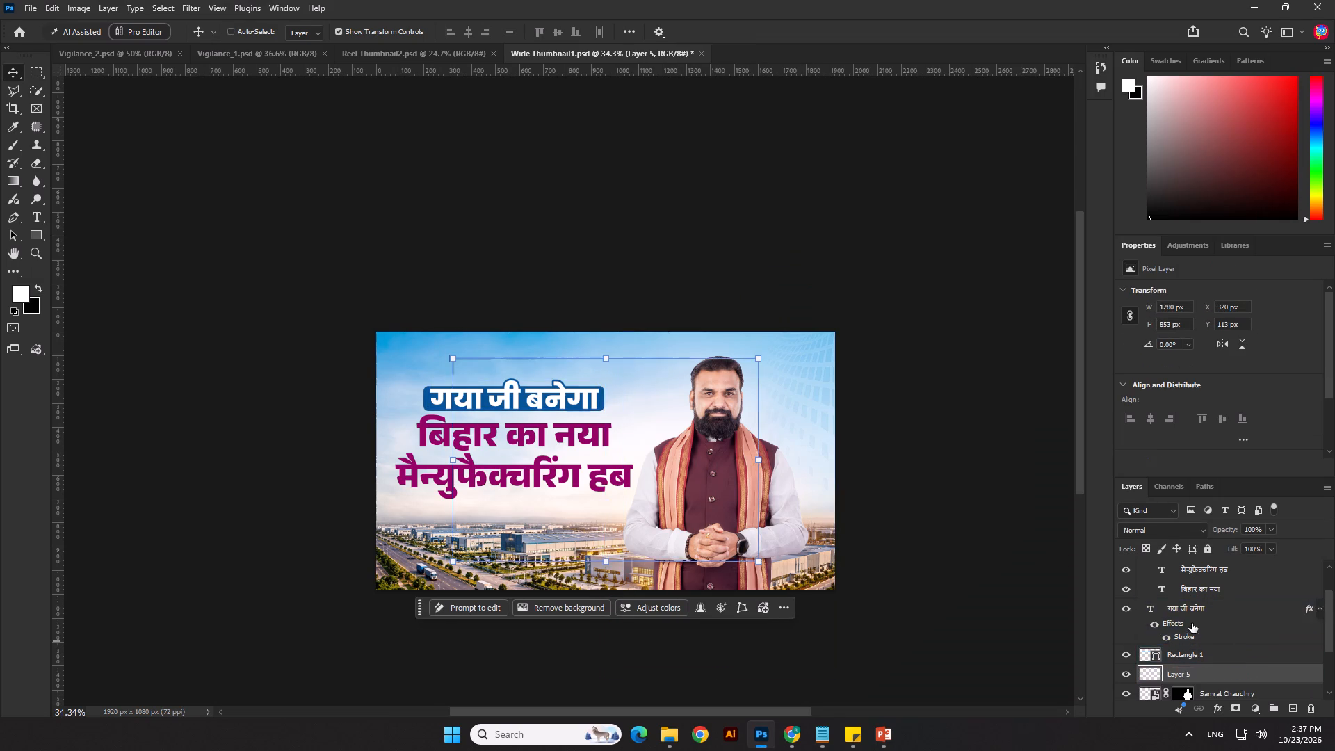
# Place the temple photo layer beneath the Samrat Chaudhry layer, enlarge it to about 152%, and position its tower just beside the man's shoulder.
pyautogui.scroll(-1, 1177, 656)
pyautogui.moveTo(1196, 627); pyautogui.dragTo(1188, 654)
pyautogui.moveTo(648, 410); pyautogui.dragTo(713, 427)
pyautogui.moveTo(666, 375); pyautogui.dragTo(673, 293)
pyautogui.moveTo(676, 372); pyautogui.dragTo(768, 392)
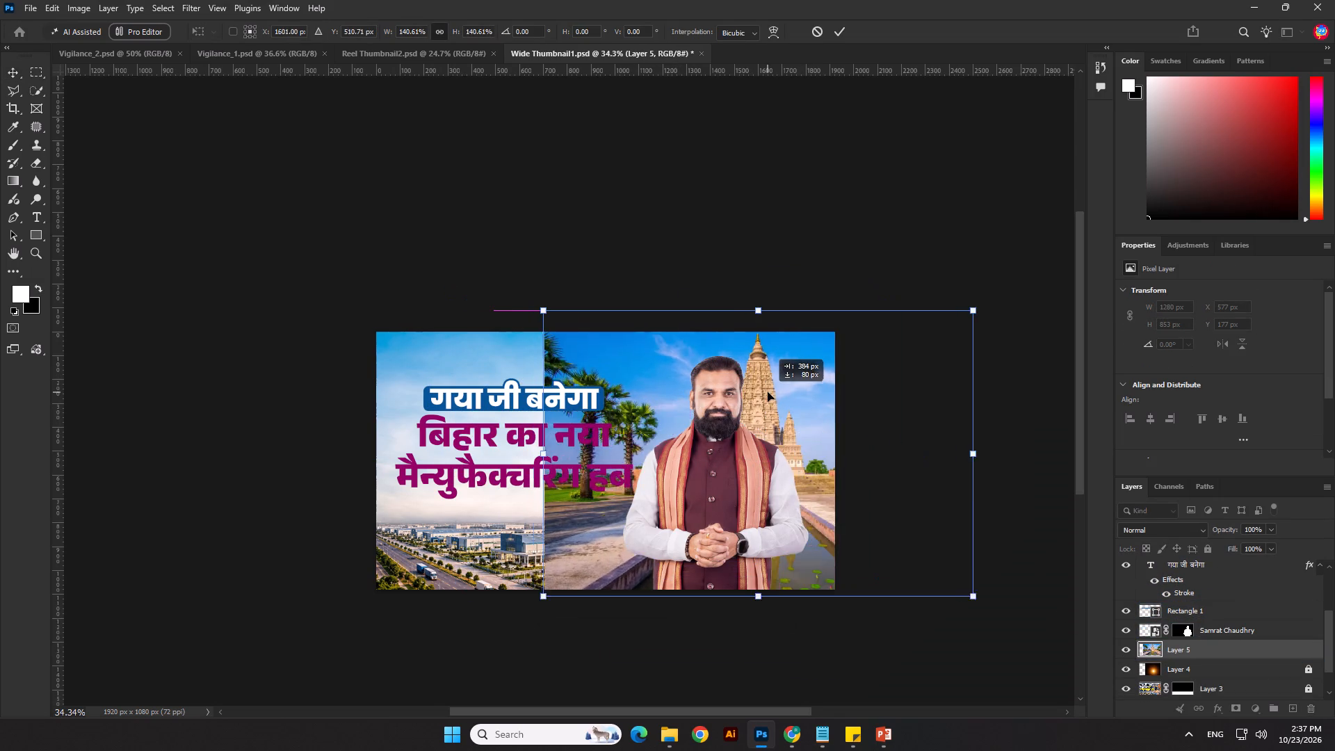
pyautogui.moveTo(768, 392); pyautogui.dragTo(780, 396)
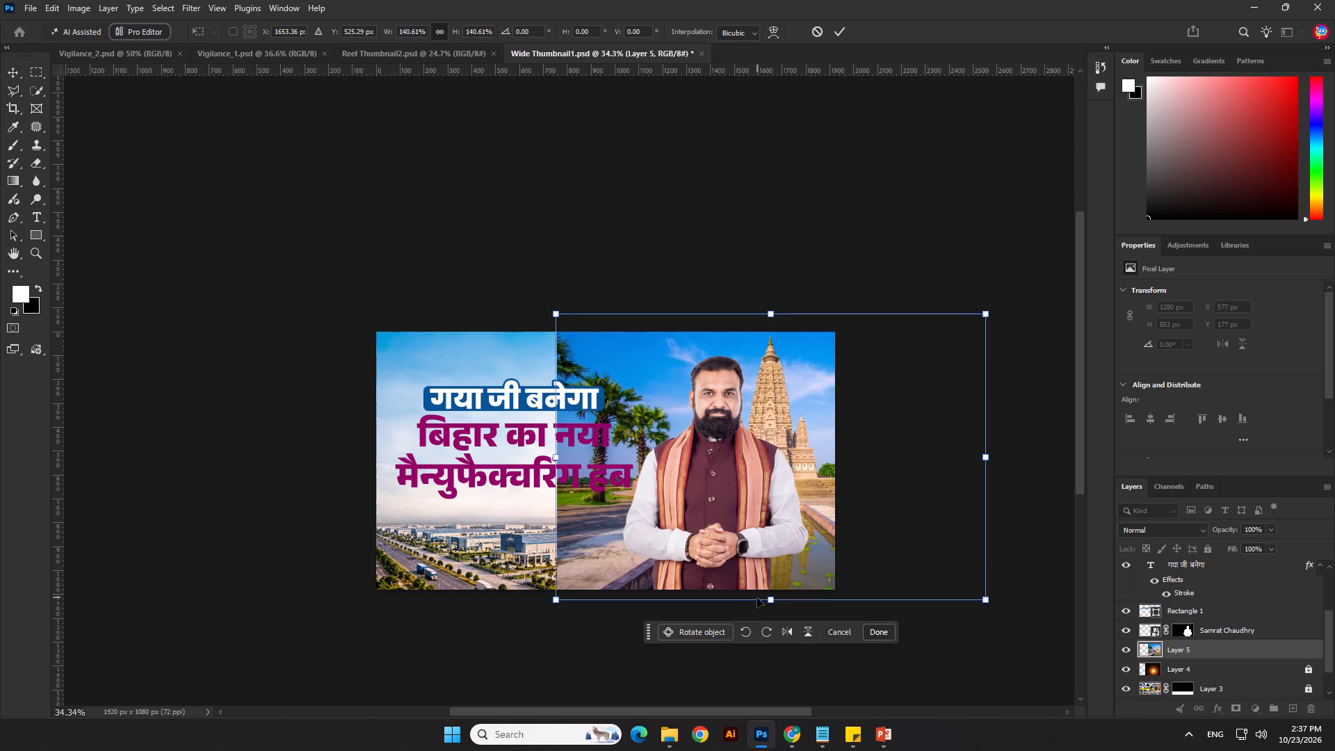
pyautogui.moveTo(761, 604); pyautogui.dragTo(761, 626)
pyautogui.press('Right')
pyautogui.press('Right')
pyautogui.press('Right')
pyautogui.press('Right')
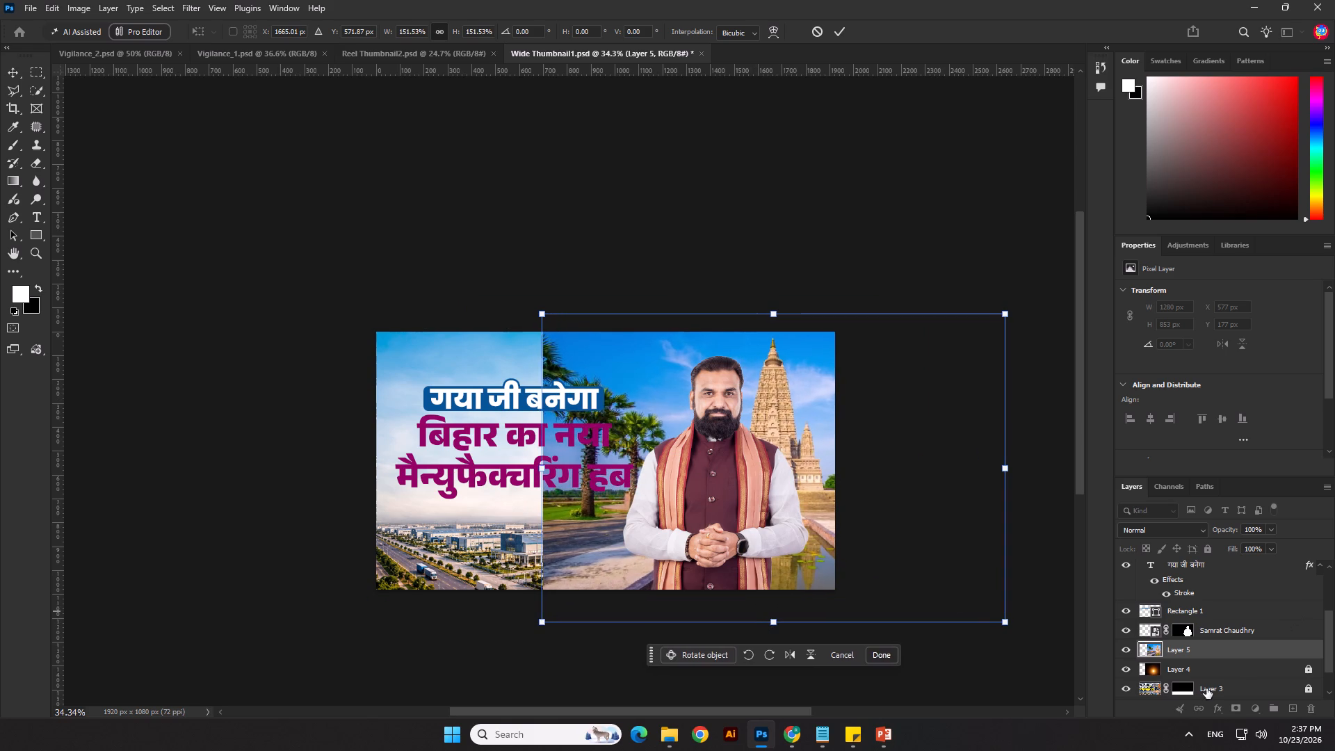
pyautogui.press('Right')
pyautogui.press('Return')
# Add a layer mask to the temple photo and fade out its hard edge behind the headline with a large soft black brush.
pyautogui.click(1234, 706)
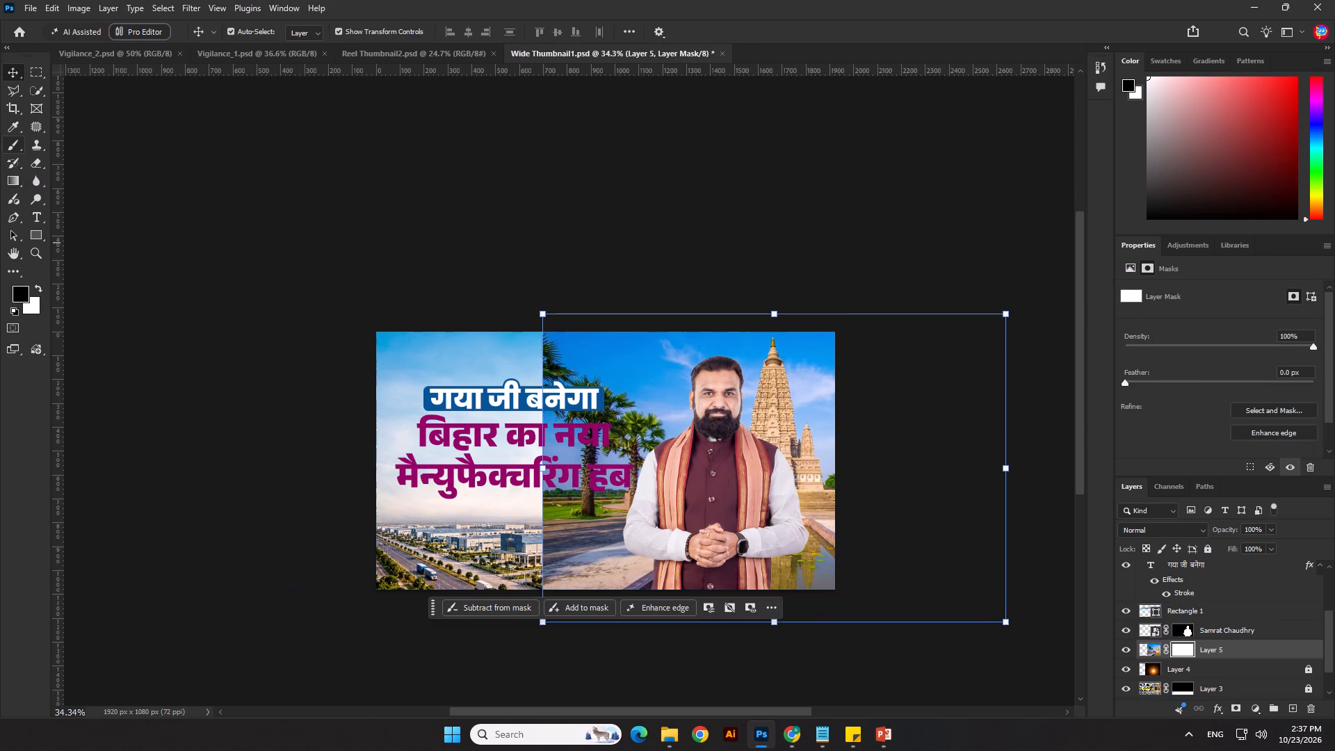
pyautogui.click(11, 152)
pyautogui.click(36, 165)
pyautogui.scroll(1, 453, 399)
pyautogui.press(']')
pyautogui.press(']')
pyautogui.press(']')
pyautogui.press(']')
pyautogui.press(']')
pyautogui.press(']')
pyautogui.press(']')
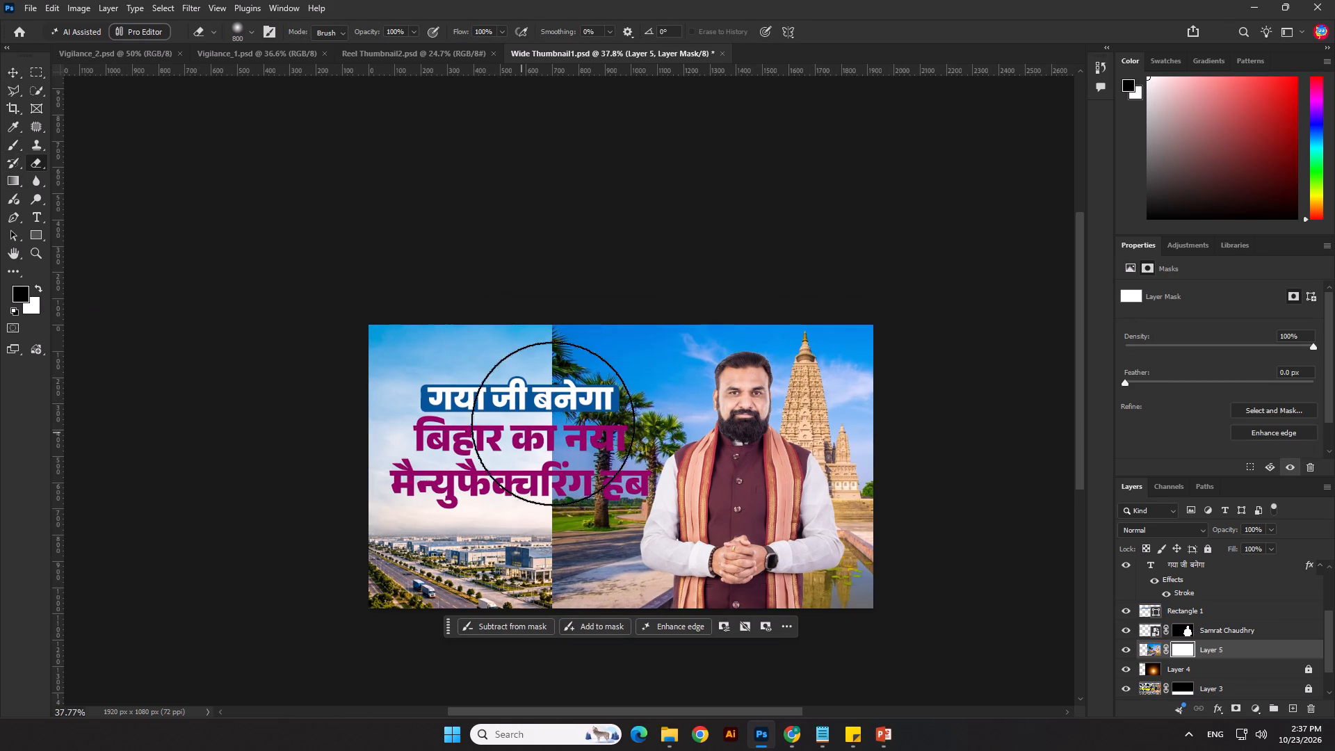
pyautogui.click(599, 383)
pyautogui.click(603, 371)
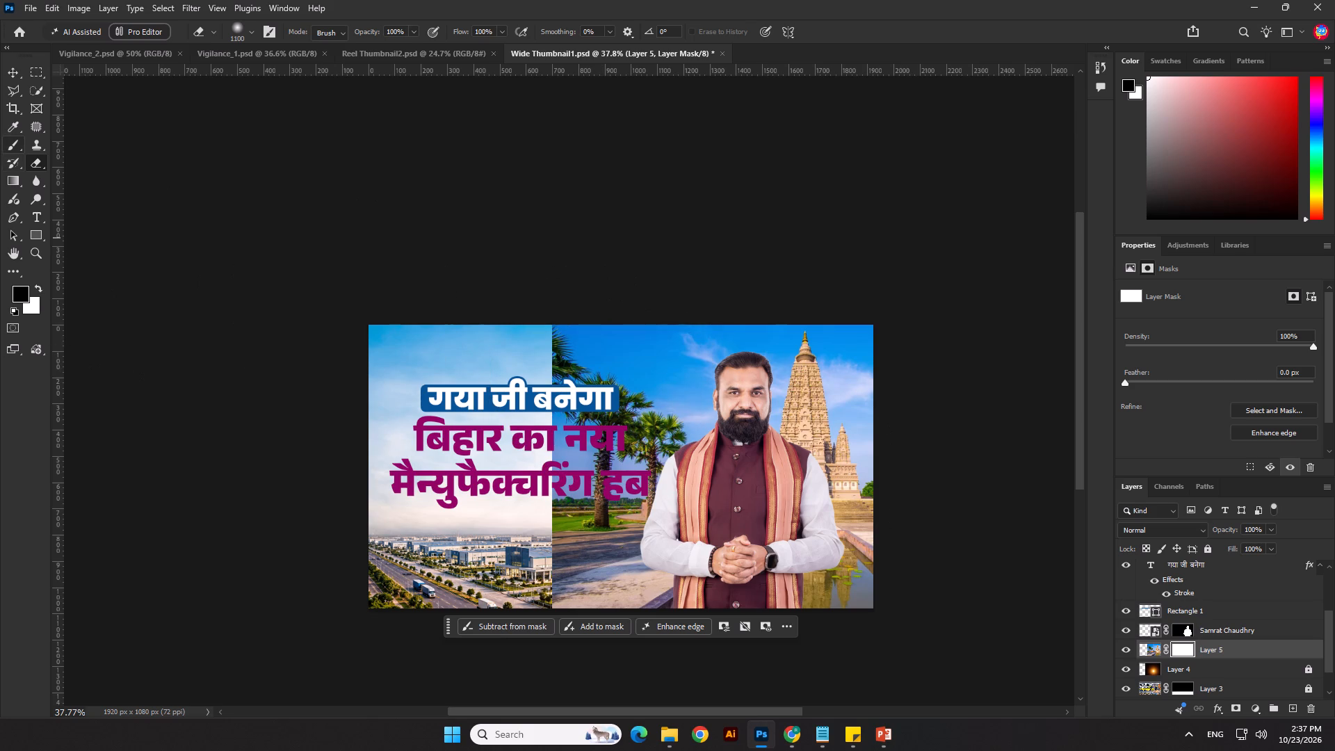
pyautogui.click(9, 149)
pyautogui.press(']')
pyautogui.click(553, 417)
pyautogui.click(548, 375)
pyautogui.click(536, 507)
pyautogui.doubleClick(551, 527)
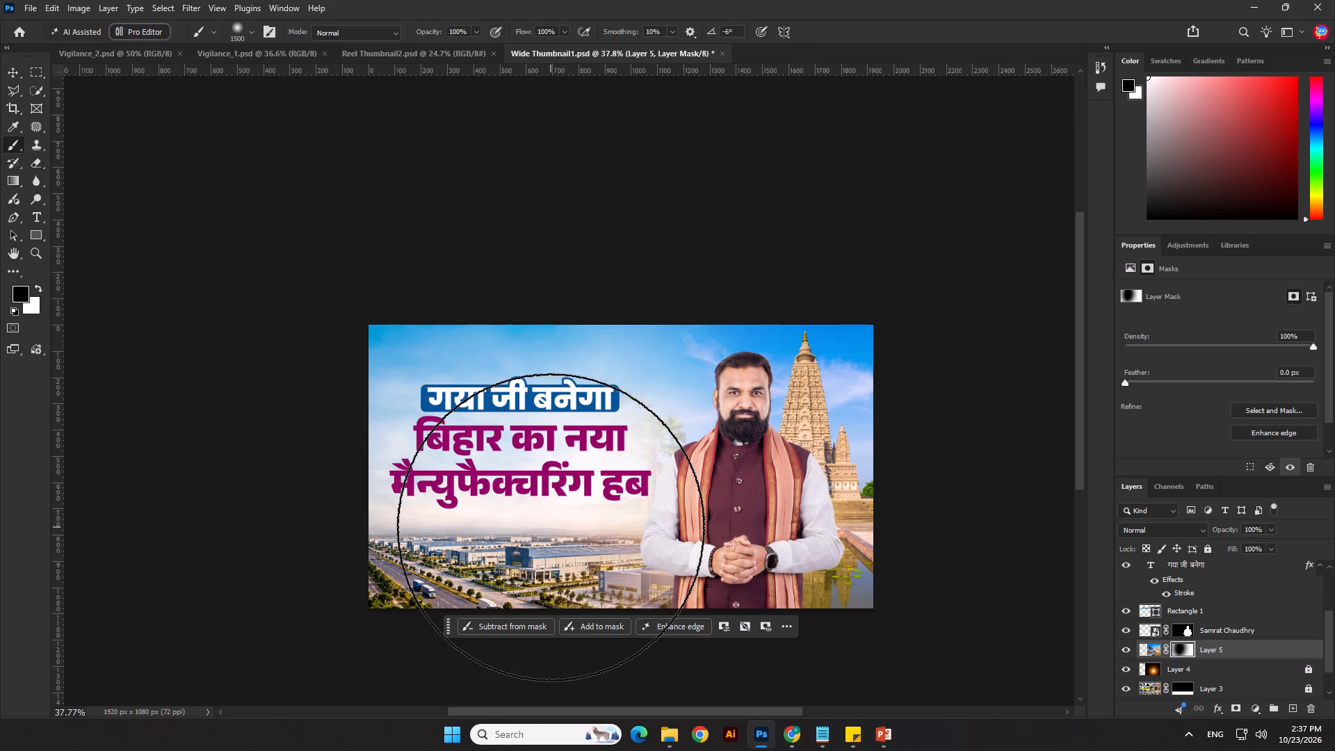
pyautogui.doubleClick(557, 487)
# Brush black on the temple photo's mask to fade its lower ground area and outer edges into the city background.
pyautogui.scroll(-2, 522, 335)
pyautogui.click(645, 553)
pyautogui.click(694, 590)
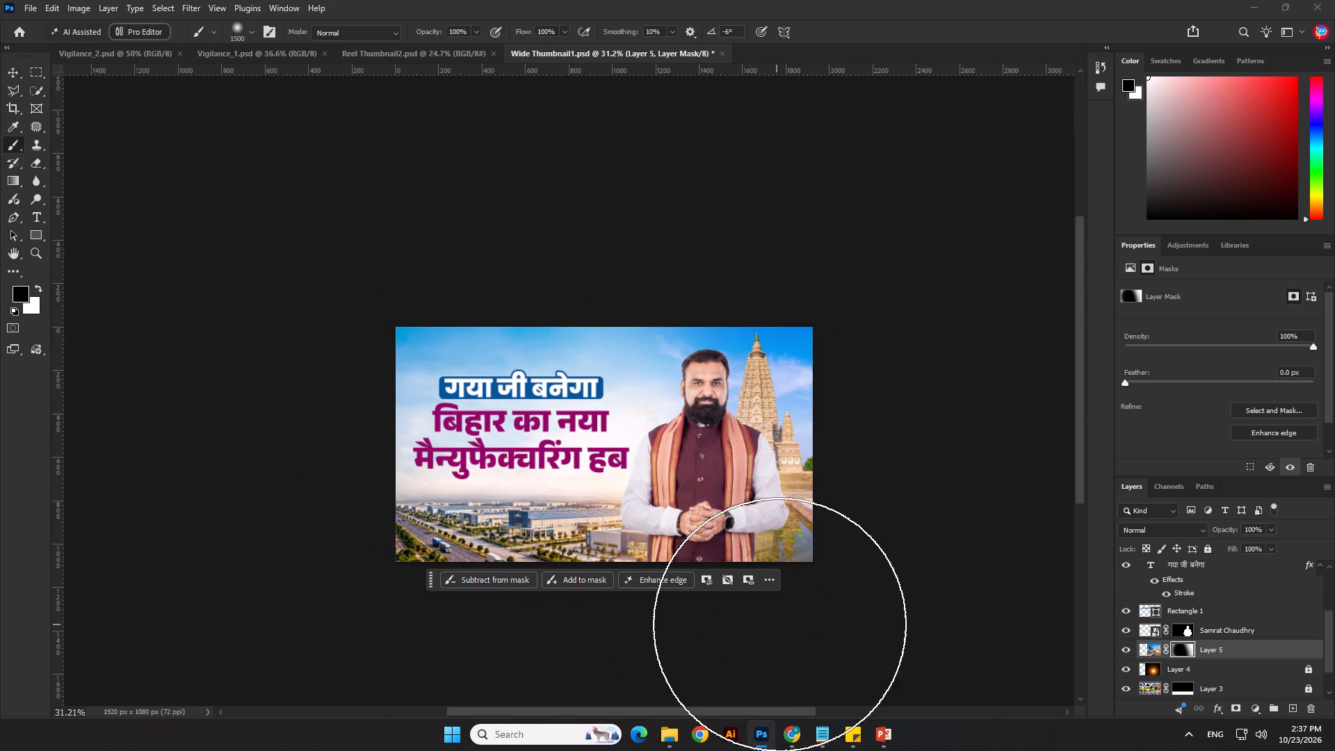
pyautogui.doubleClick(777, 617)
pyautogui.click(699, 622)
pyautogui.moveTo(709, 624); pyautogui.dragTo(717, 626)
pyautogui.click(773, 623)
pyautogui.click(794, 616)
pyautogui.doubleClick(827, 616)
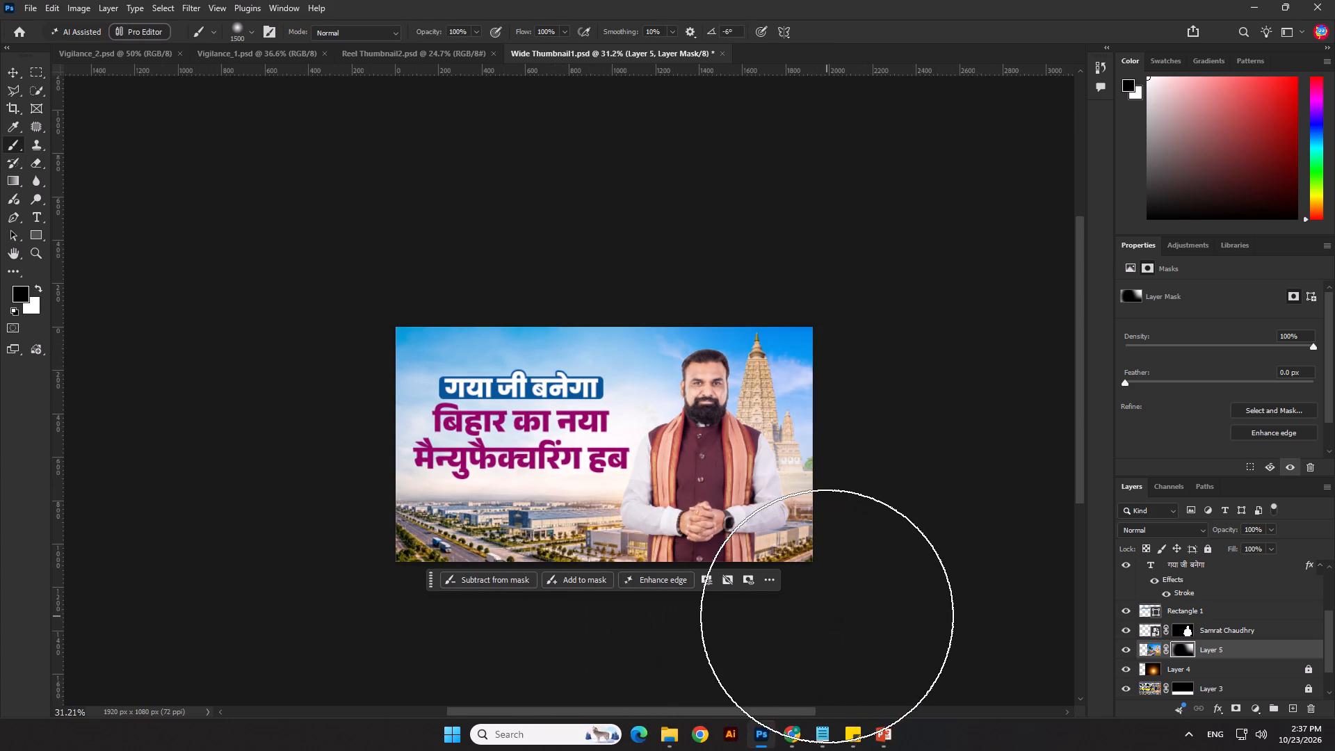
pyautogui.click(679, 611)
pyautogui.doubleClick(931, 470)
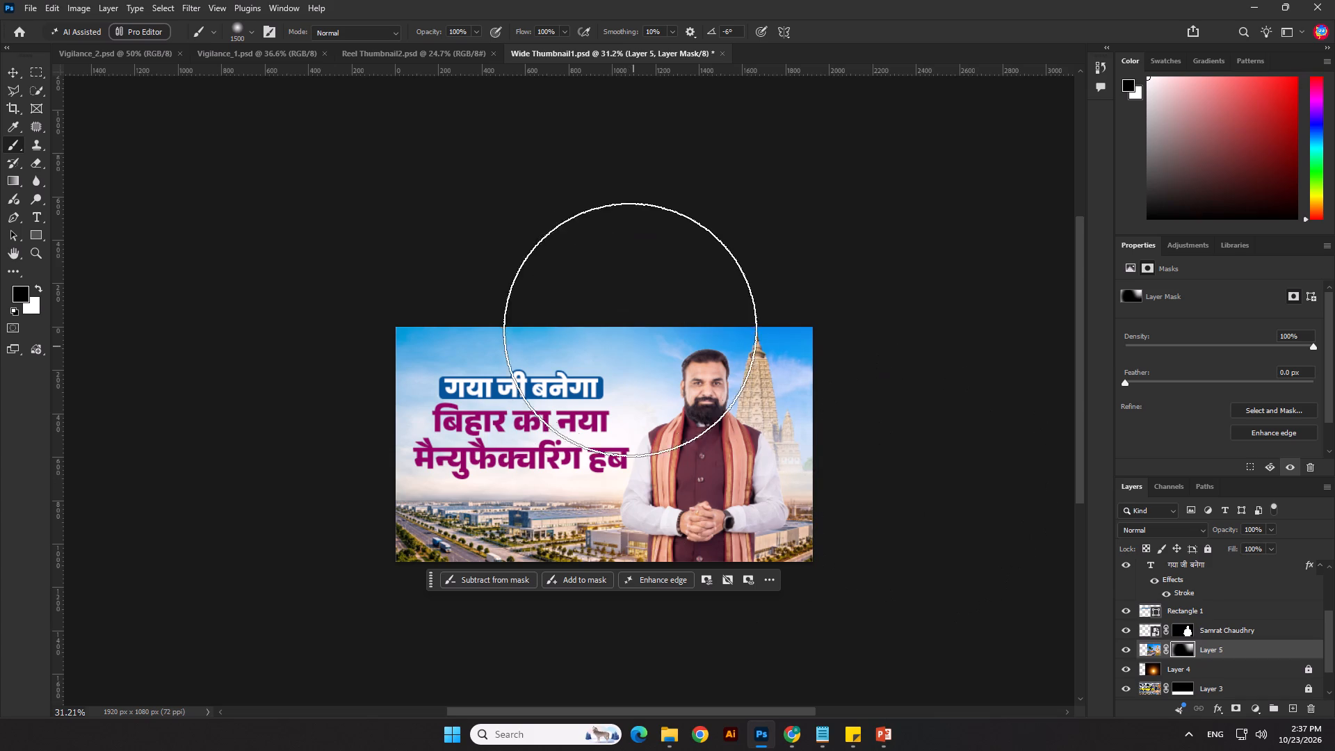
pyautogui.doubleClick(617, 291)
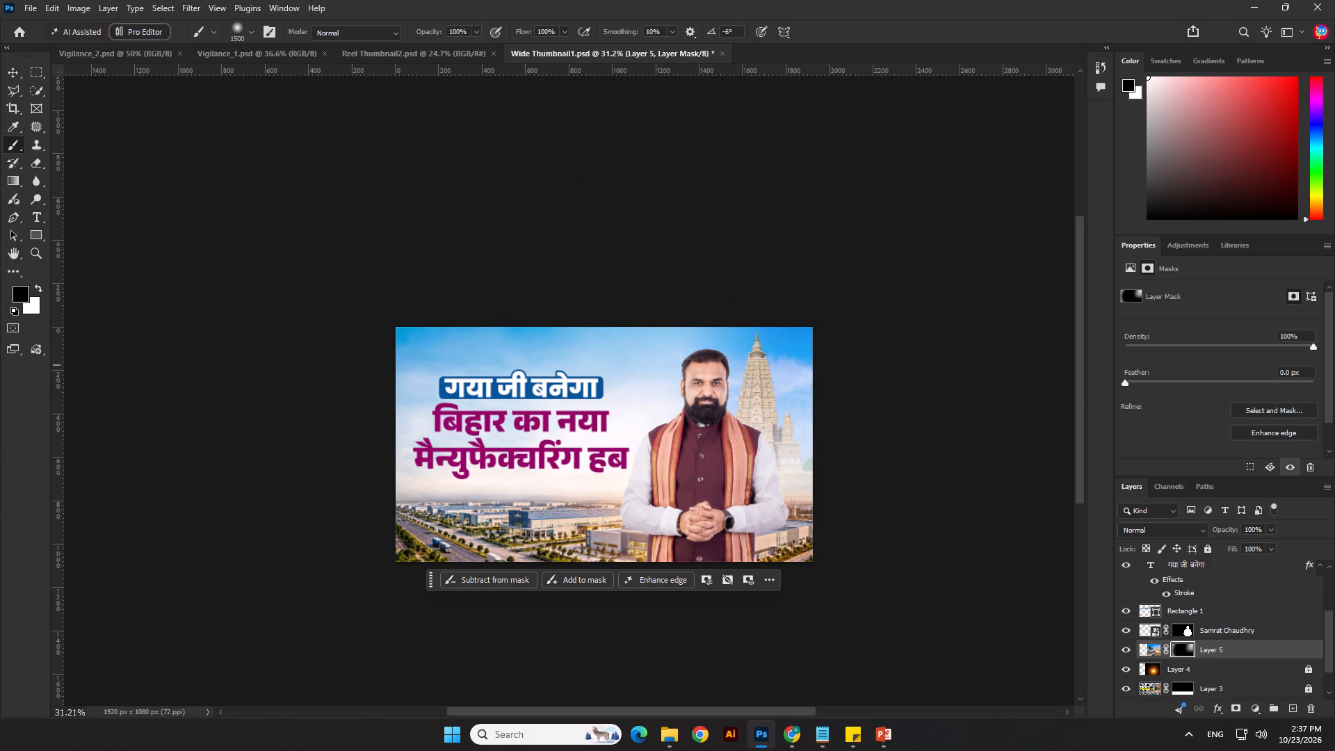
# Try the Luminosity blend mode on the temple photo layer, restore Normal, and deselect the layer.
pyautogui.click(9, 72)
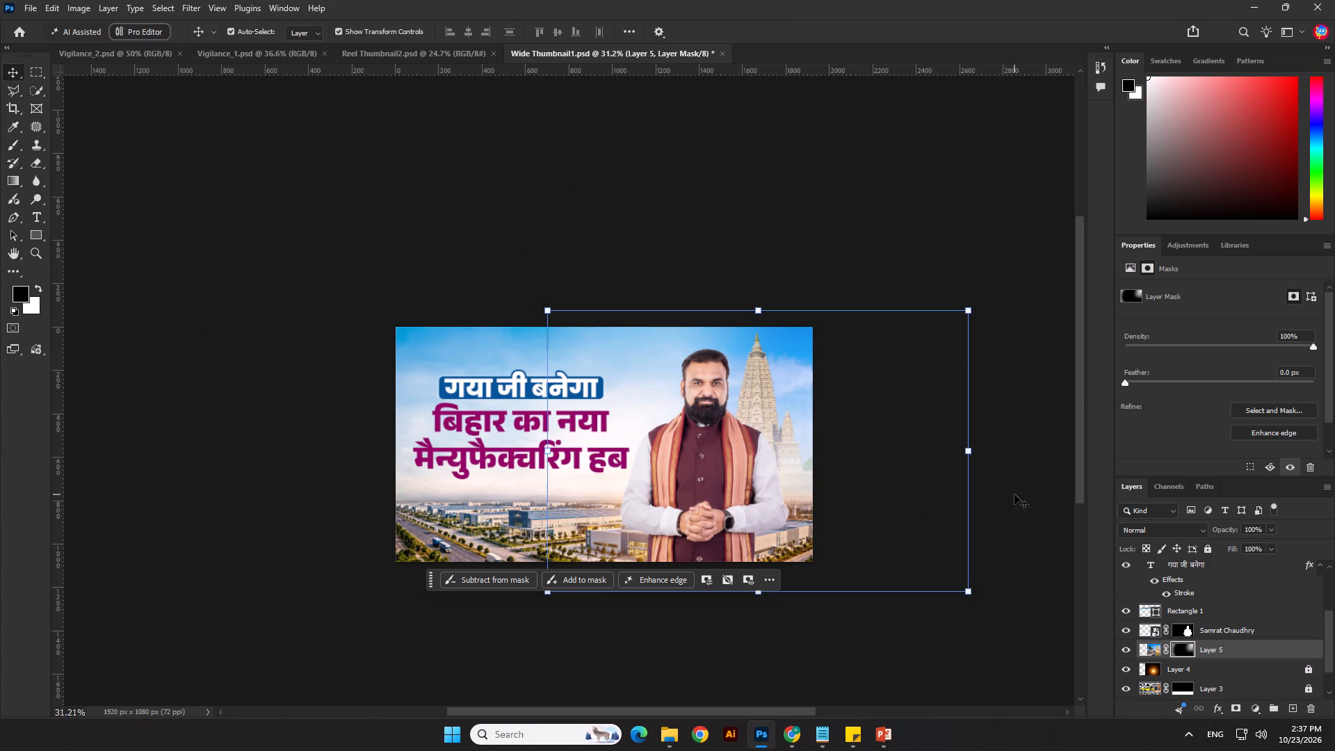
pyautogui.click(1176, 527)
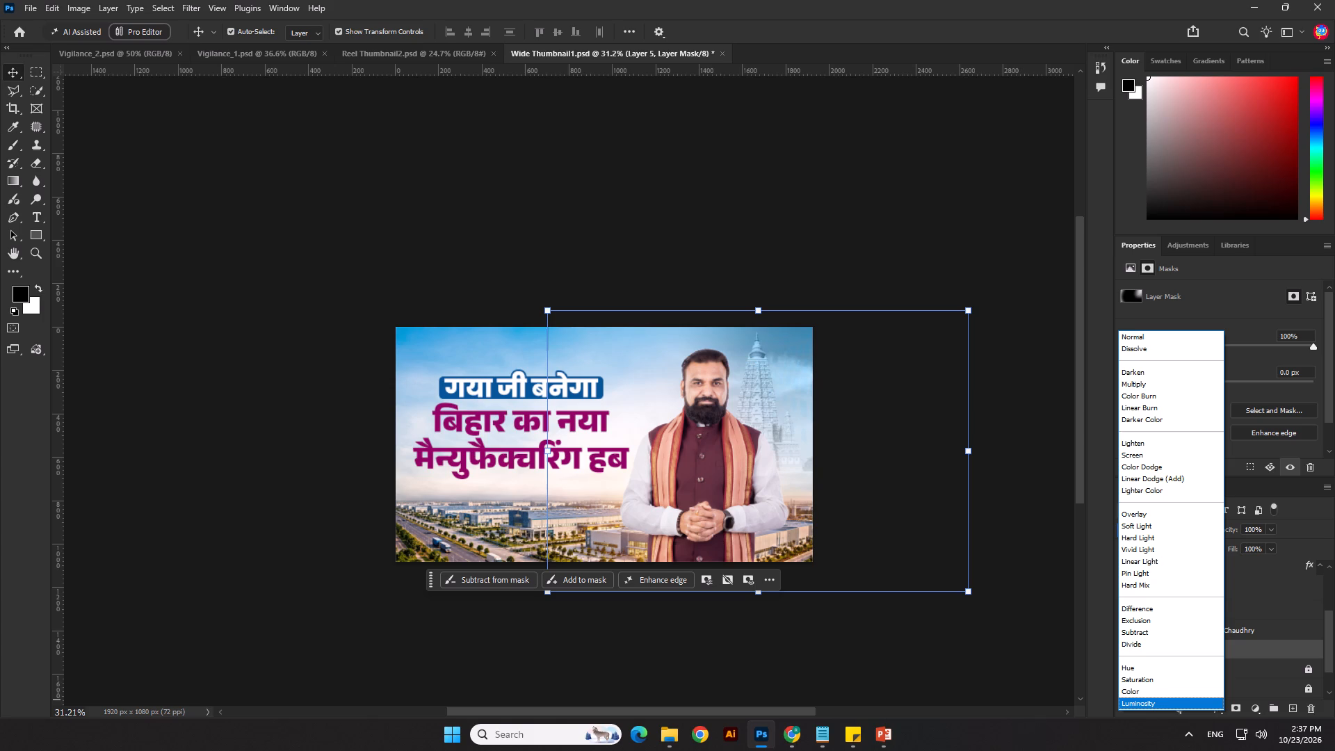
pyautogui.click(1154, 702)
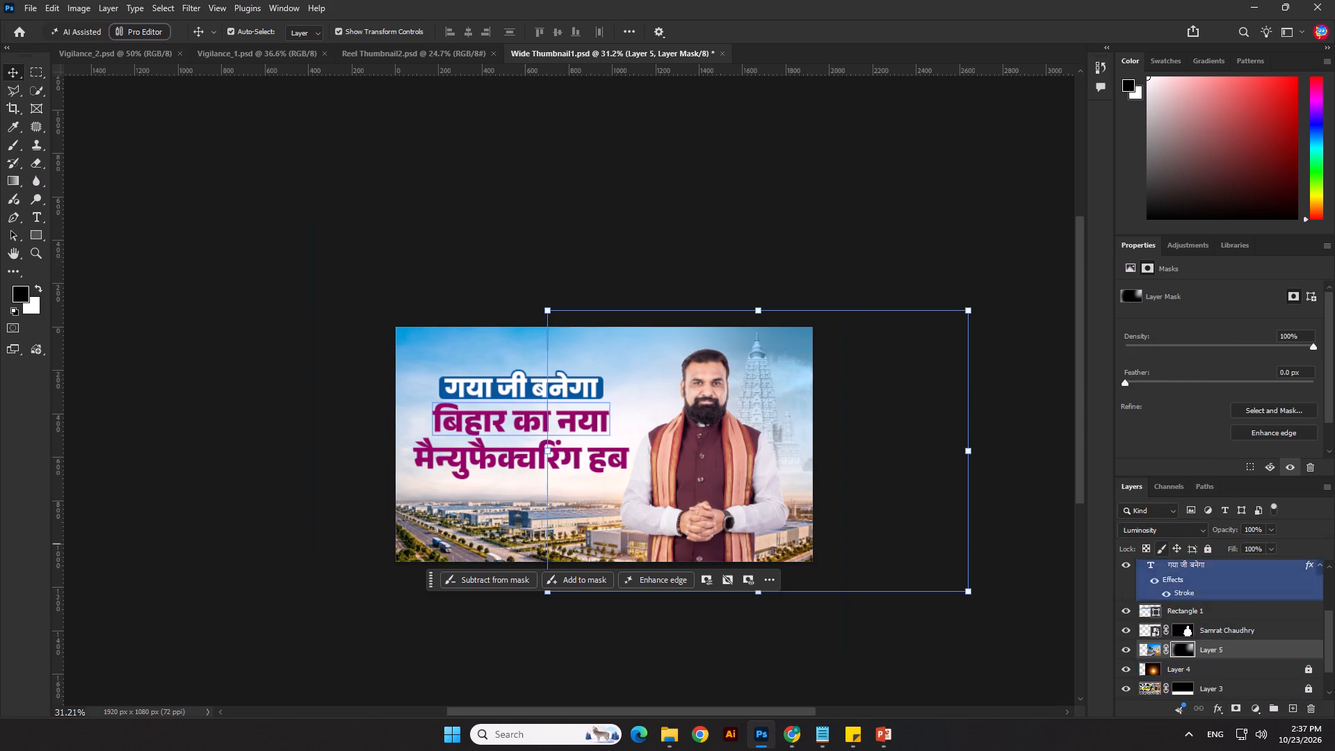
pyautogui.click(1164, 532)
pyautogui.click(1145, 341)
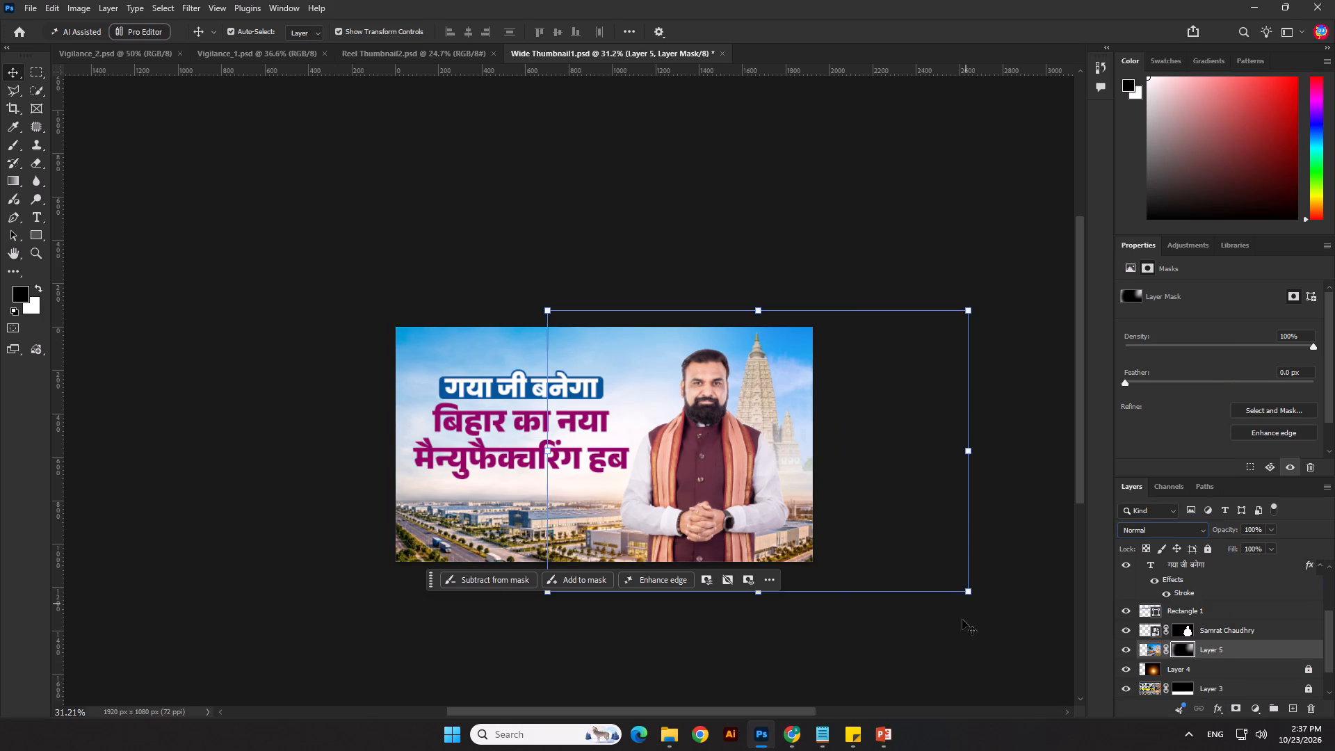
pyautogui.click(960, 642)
# Unlock the Layer 4 orange glow and paste a duplicate of it as a new layer.
pyautogui.click(603, 500)
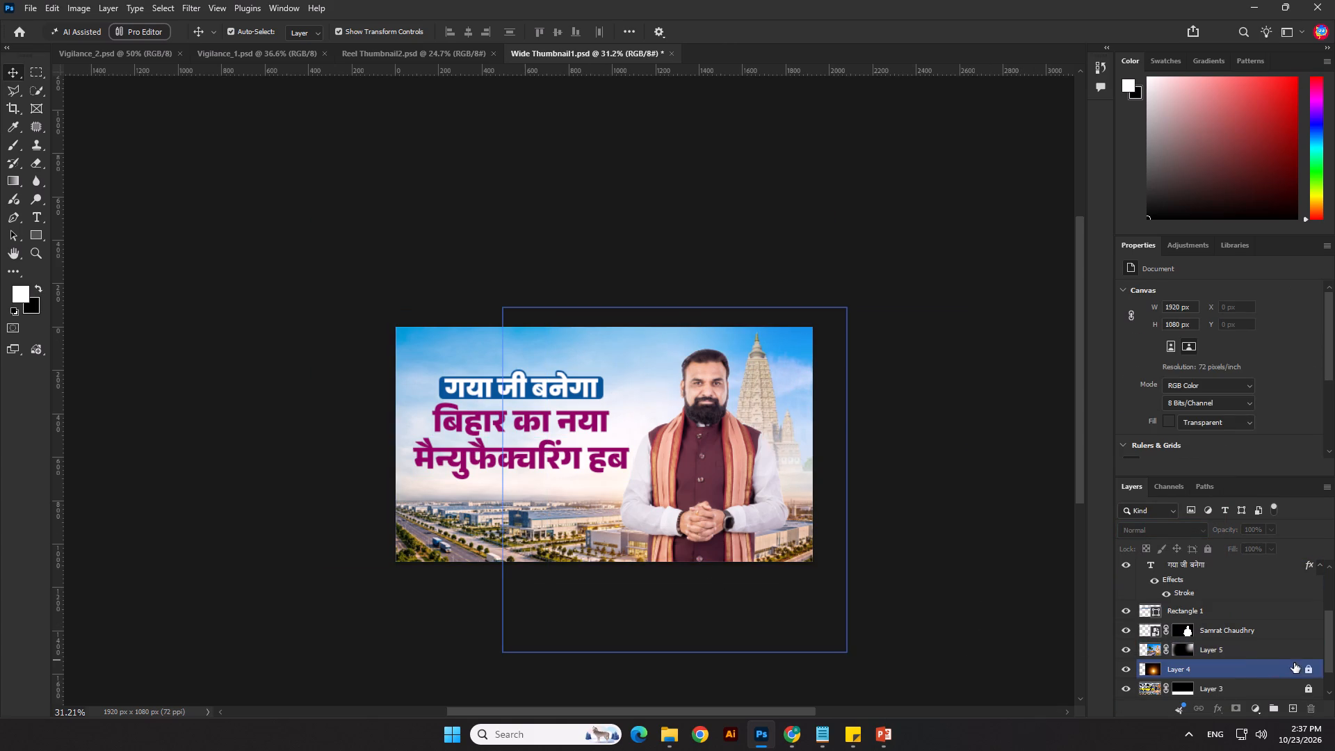
pyautogui.click(1308, 672)
pyautogui.click(1281, 679)
pyautogui.hotkey('ctrl', 'c')
pyautogui.hotkey('ctrl', 'v')
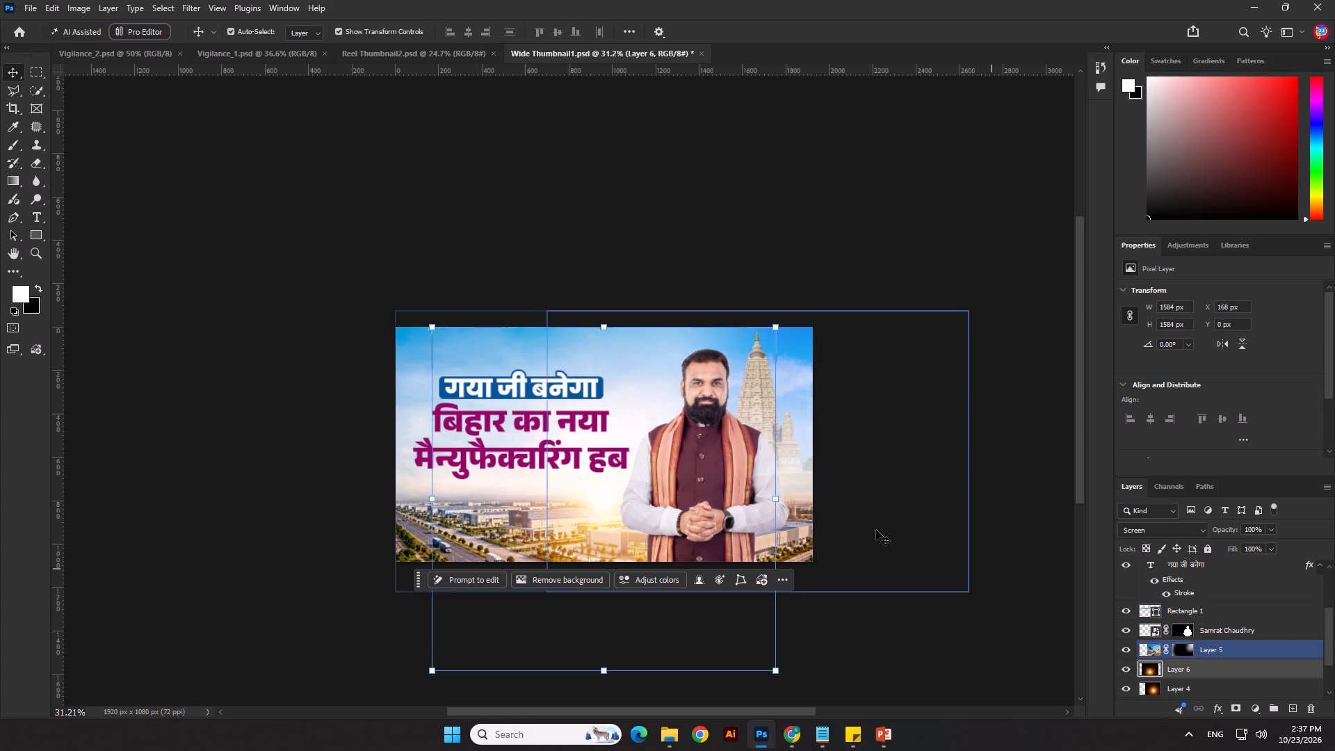
# Move the duplicated glow above the temple photo layer and position it behind the man at about X 741 px, Y -188 px.
pyautogui.click(602, 321)
pyautogui.moveTo(582, 501); pyautogui.dragTo(715, 401)
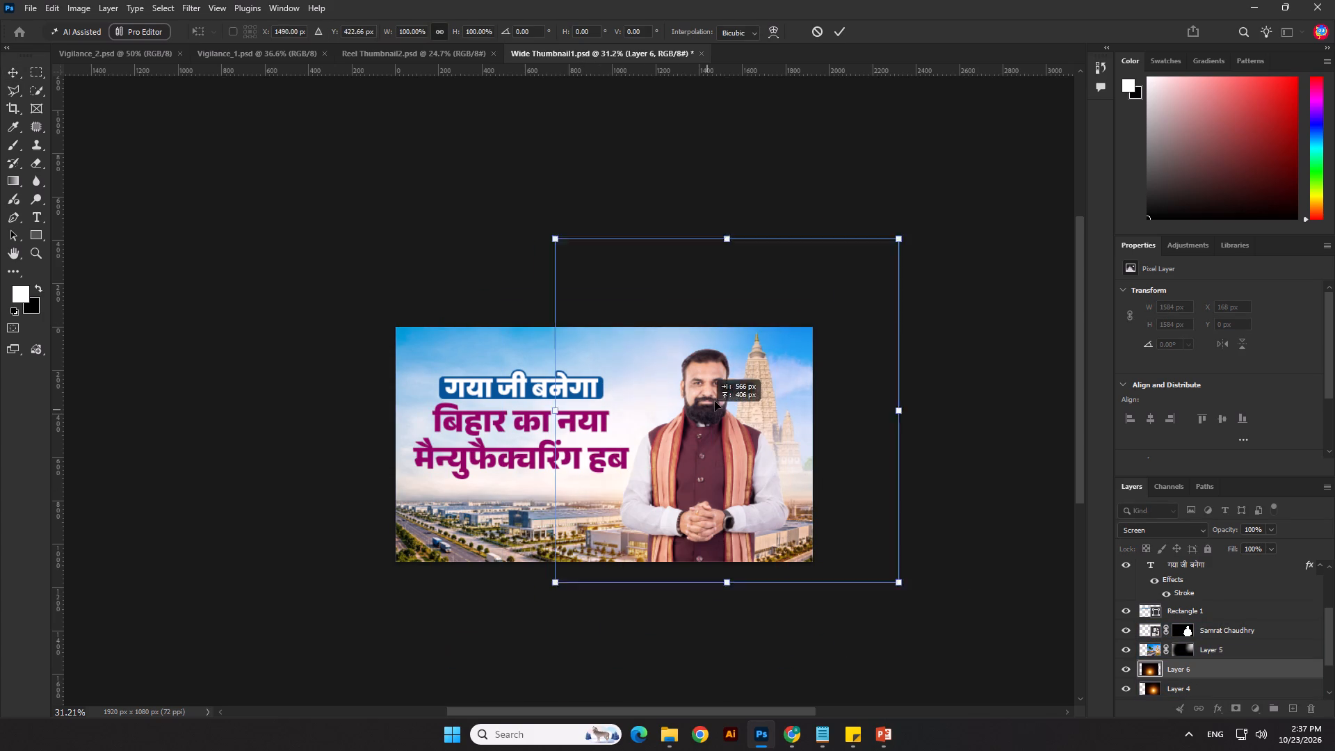
pyautogui.moveTo(715, 401); pyautogui.dragTo(747, 403)
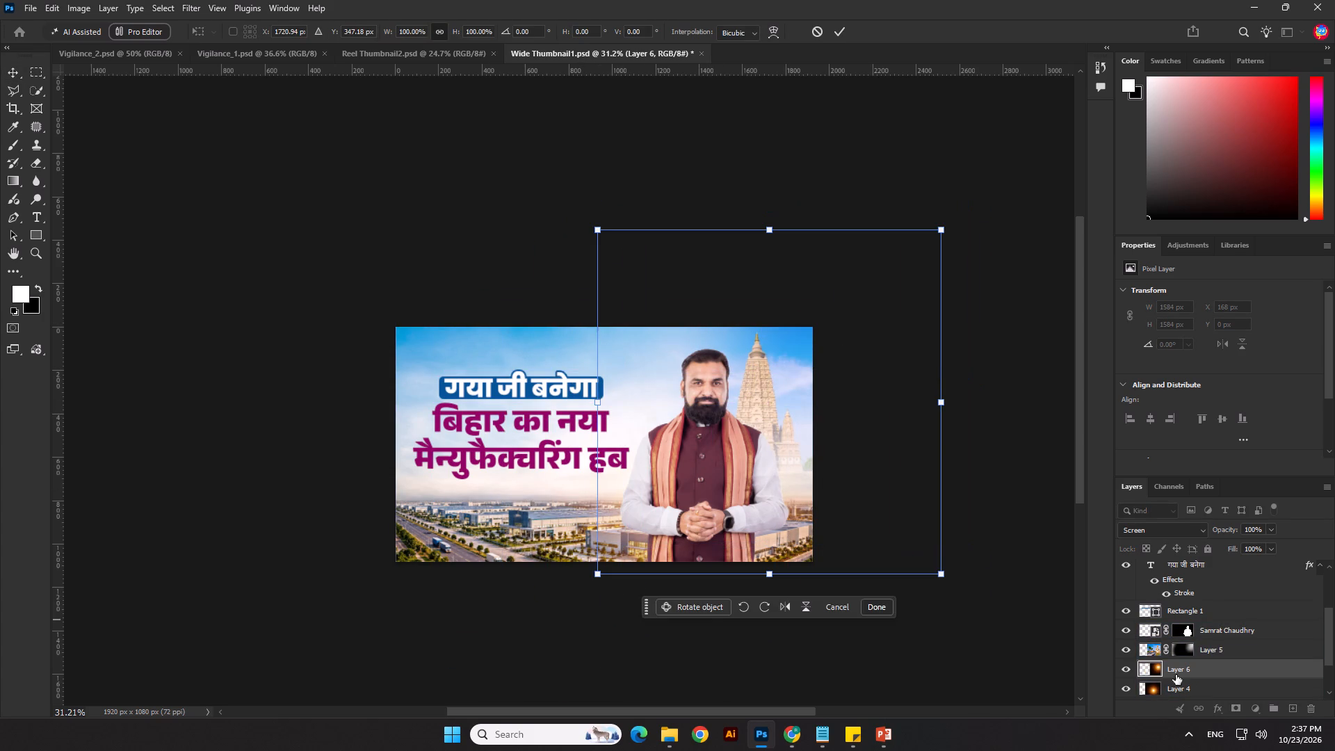
pyautogui.moveTo(1176, 674); pyautogui.dragTo(1180, 645)
pyautogui.moveTo(788, 412); pyautogui.dragTo(731, 460)
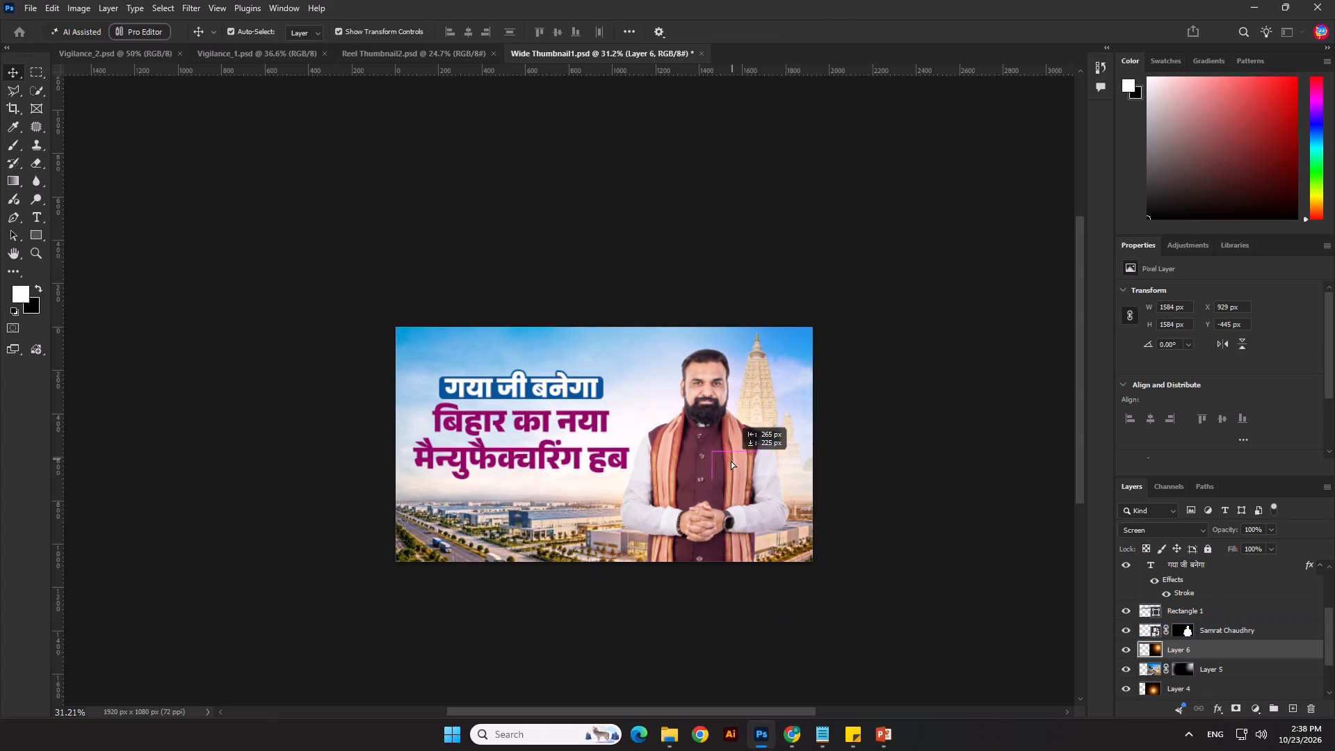
pyautogui.moveTo(731, 460); pyautogui.dragTo(744, 478)
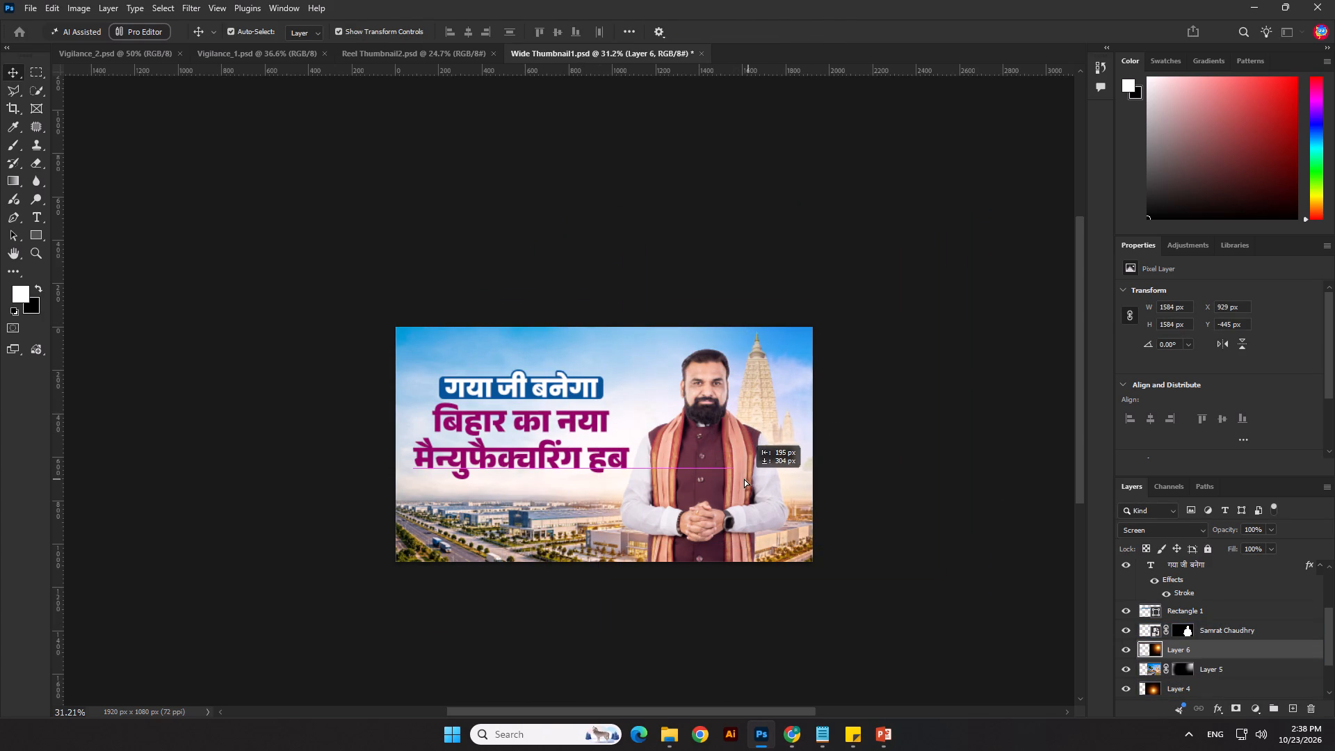
pyautogui.moveTo(744, 478); pyautogui.dragTo(747, 467)
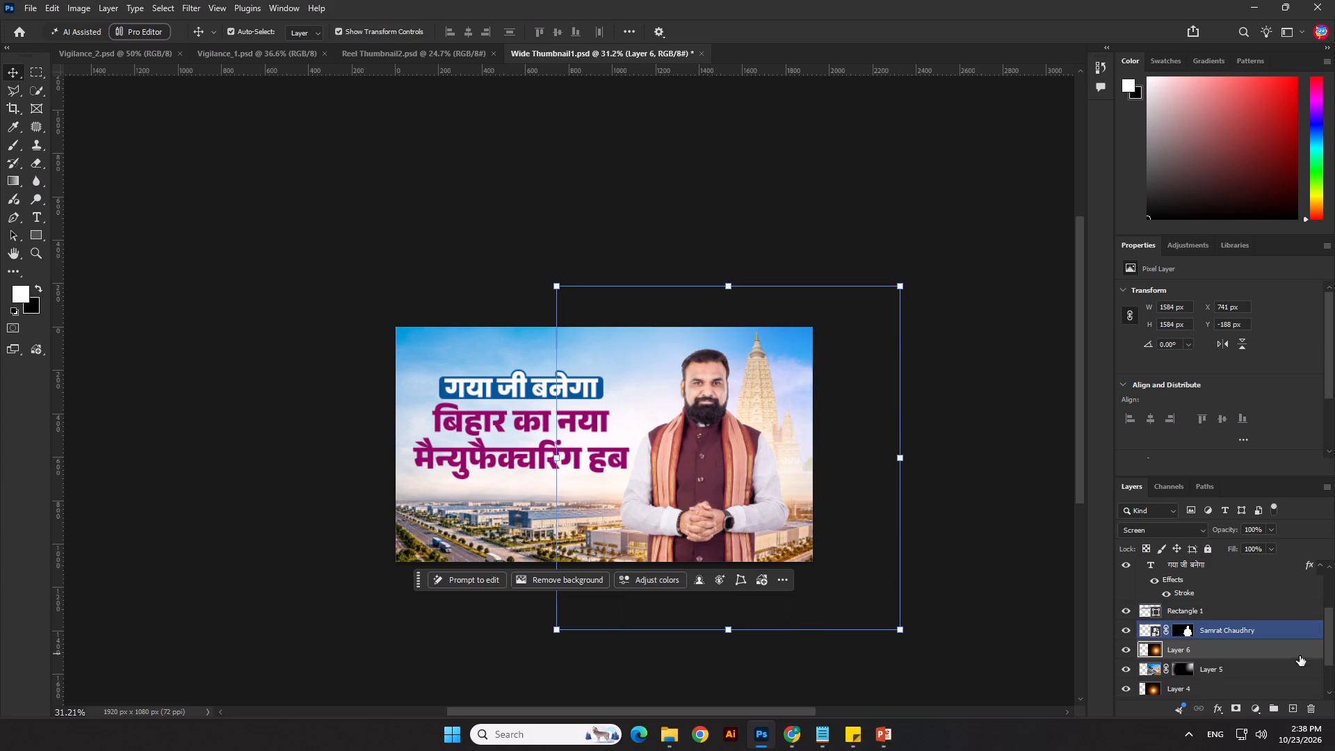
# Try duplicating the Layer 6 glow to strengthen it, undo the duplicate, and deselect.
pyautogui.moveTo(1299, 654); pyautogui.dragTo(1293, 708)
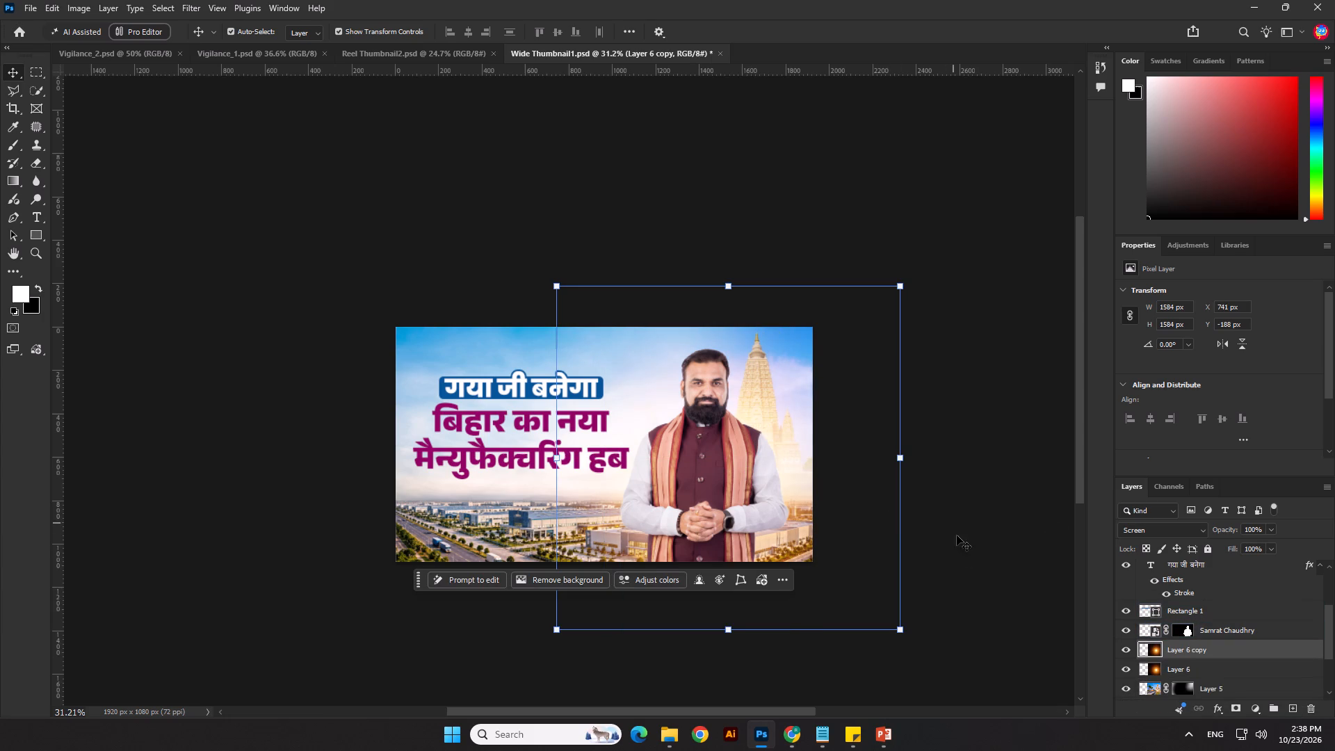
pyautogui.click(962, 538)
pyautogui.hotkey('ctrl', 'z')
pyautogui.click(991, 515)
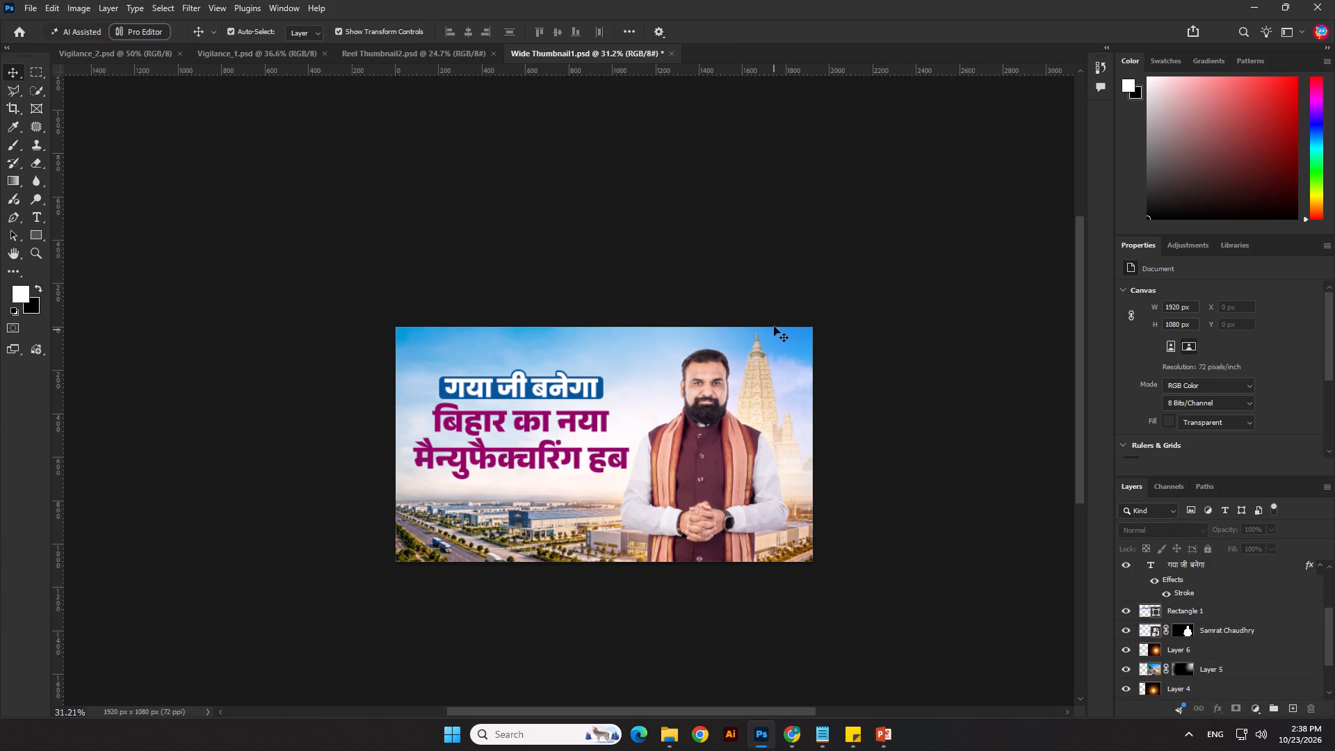
# Select the Layer 5 temple photo, enlarge it to about 106%, and nudge it slightly outward from the man.
pyautogui.click(801, 344)
pyautogui.click(1221, 665)
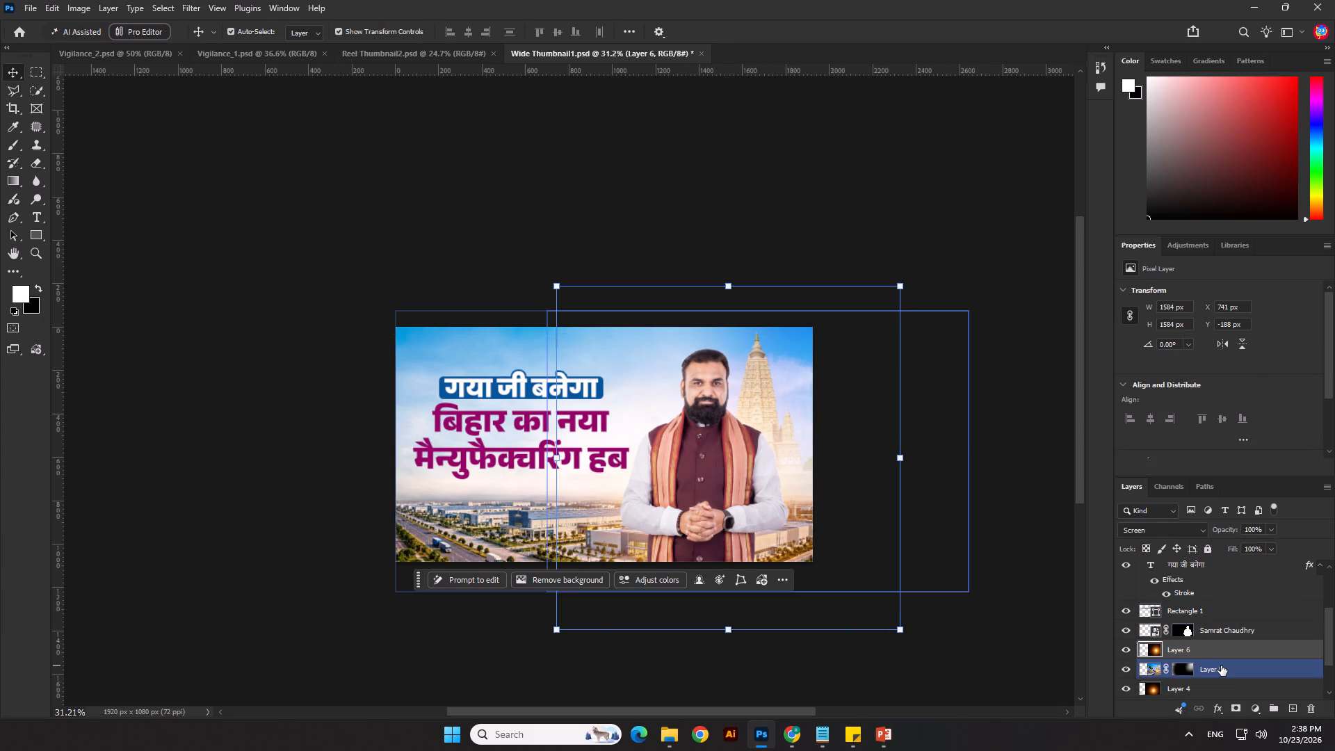
pyautogui.scroll(-1, 722, 455)
pyautogui.moveTo(753, 586); pyautogui.dragTo(756, 597)
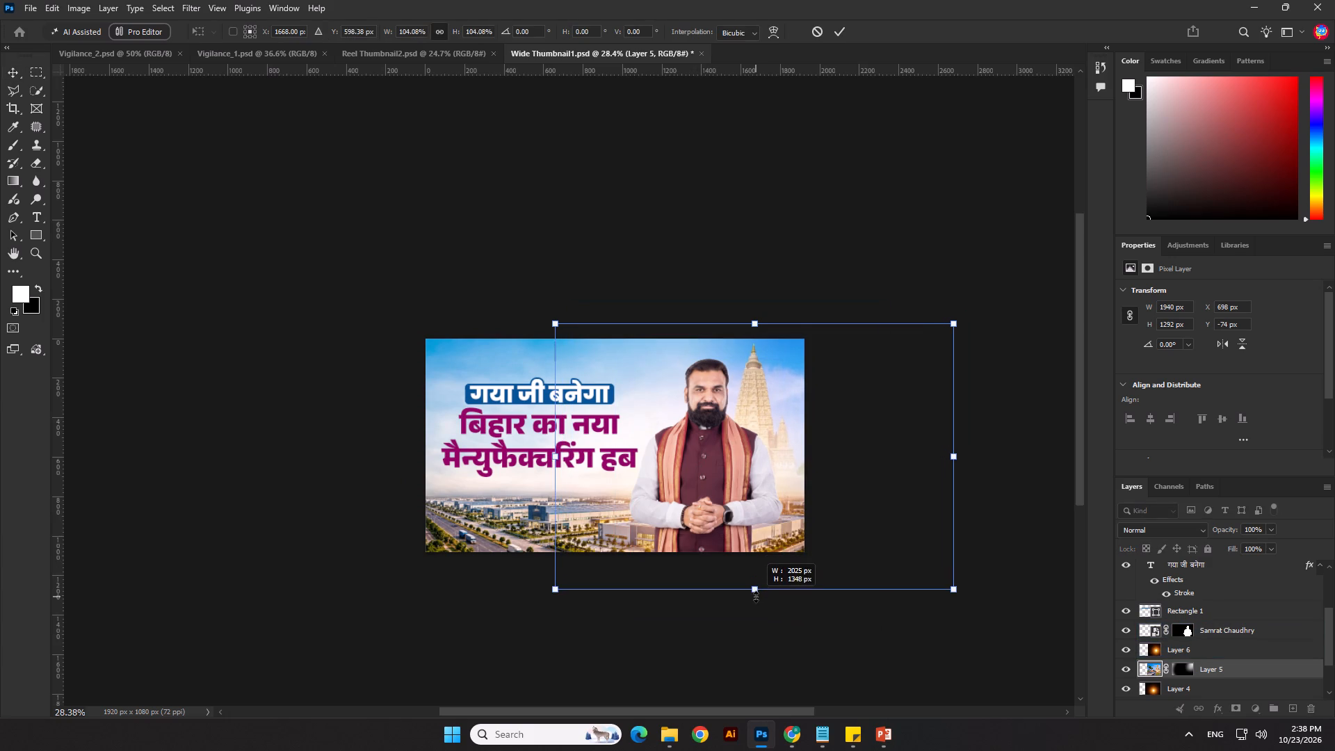
pyautogui.moveTo(756, 597); pyautogui.dragTo(757, 601)
pyautogui.press('Right')
pyautogui.press('Right')
pyautogui.press('Right')
pyautogui.press('Right')
pyautogui.press('Right')
pyautogui.press('Right')
pyautogui.press('Right')
pyautogui.press('Return')
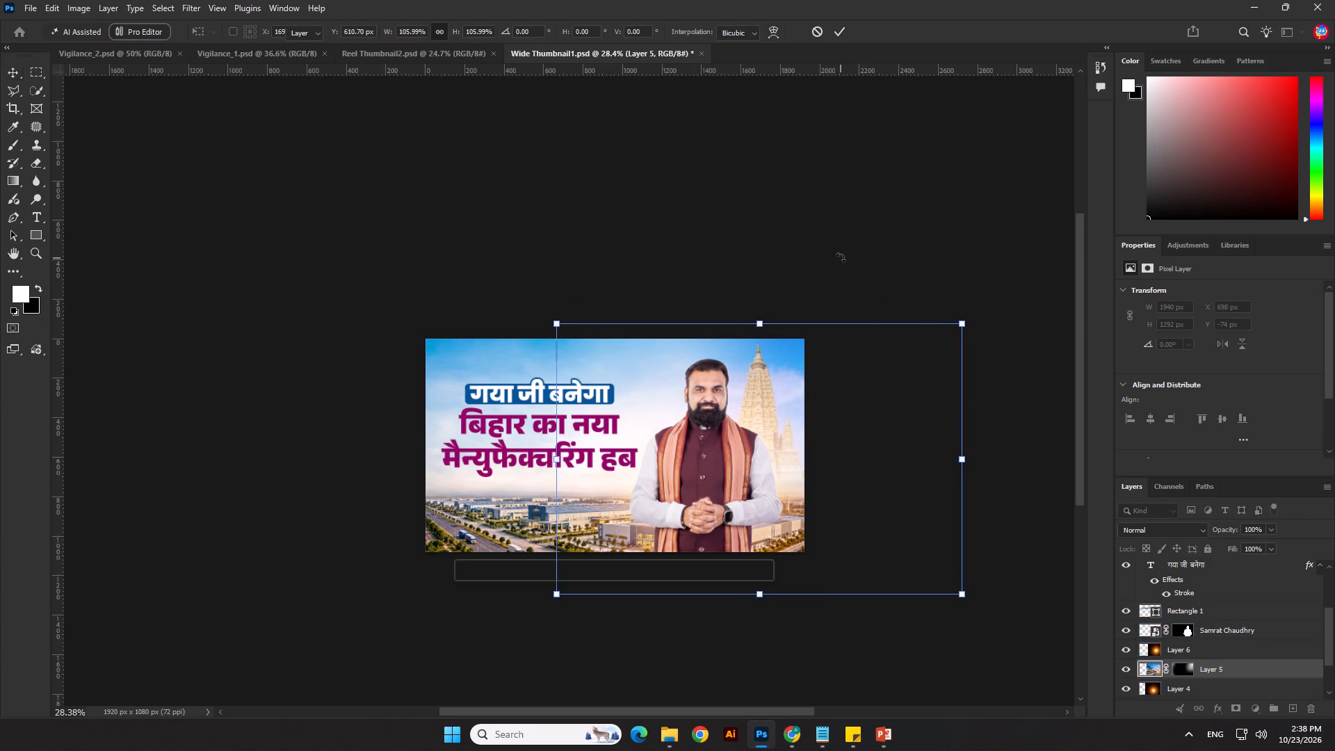
pyautogui.click(840, 256)
# Deselect all layers and save Wide Thumbnail1.psd with the blended temple background.
pyautogui.scroll(-4, 608, 332)
pyautogui.click(805, 535)
pyautogui.hotkey('ctrl', 's')
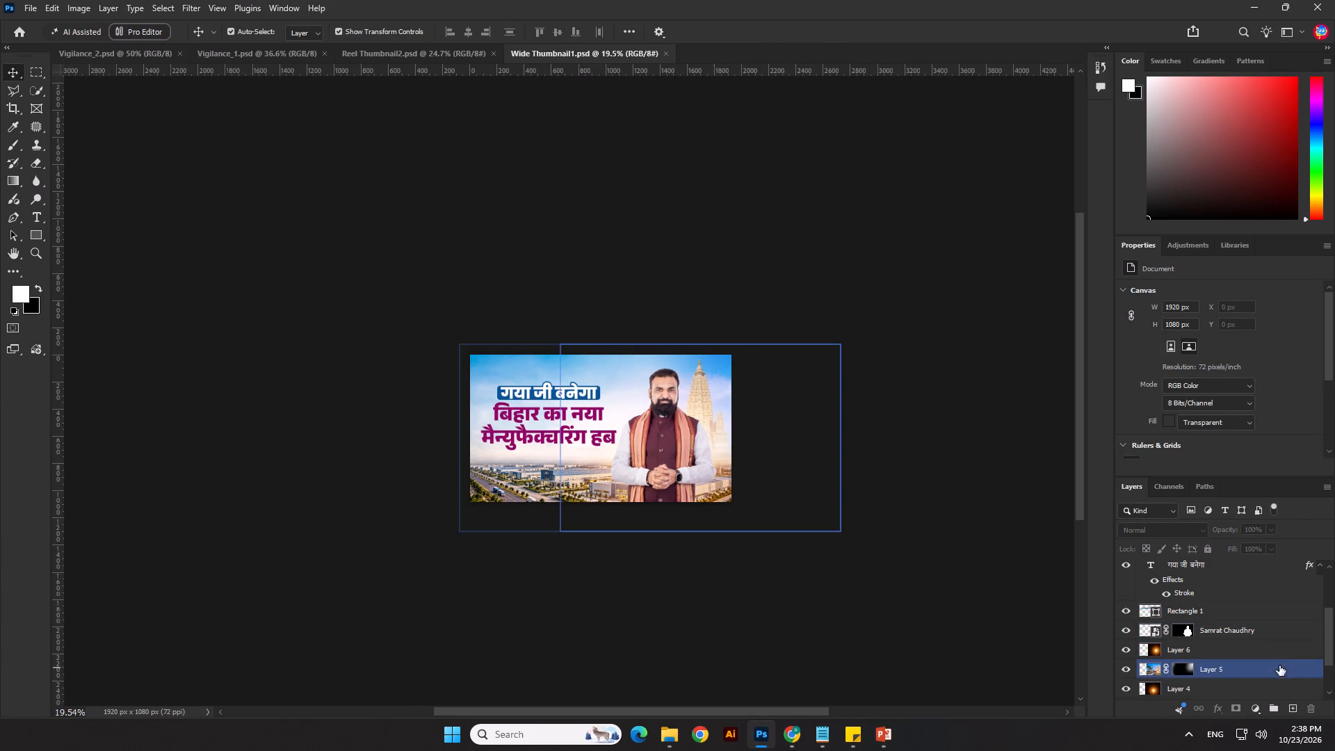
# Add a Levels adjustment above Layer 6 and raise its shadow input slightly to deepen the background's contrast.
pyautogui.click(1211, 652)
pyautogui.click(1260, 709)
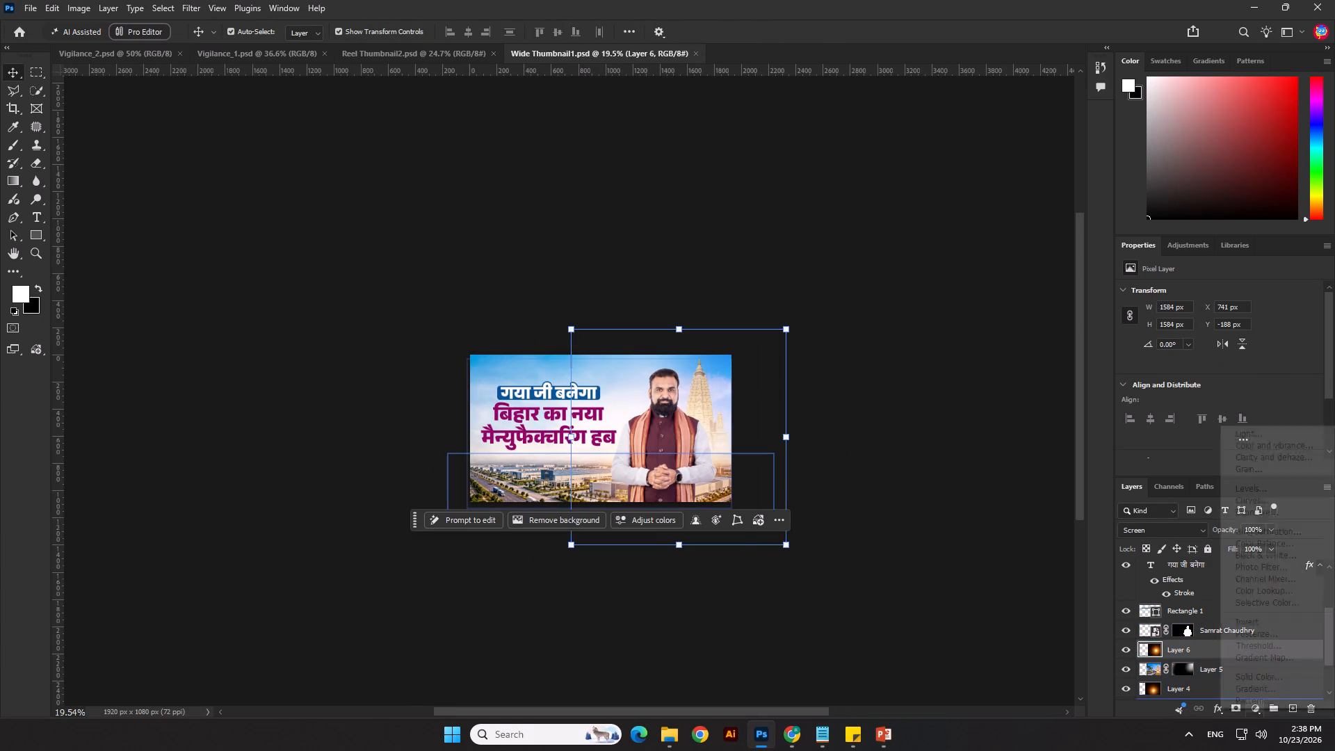
pyautogui.click(1262, 483)
pyautogui.scroll(-1, 1212, 302)
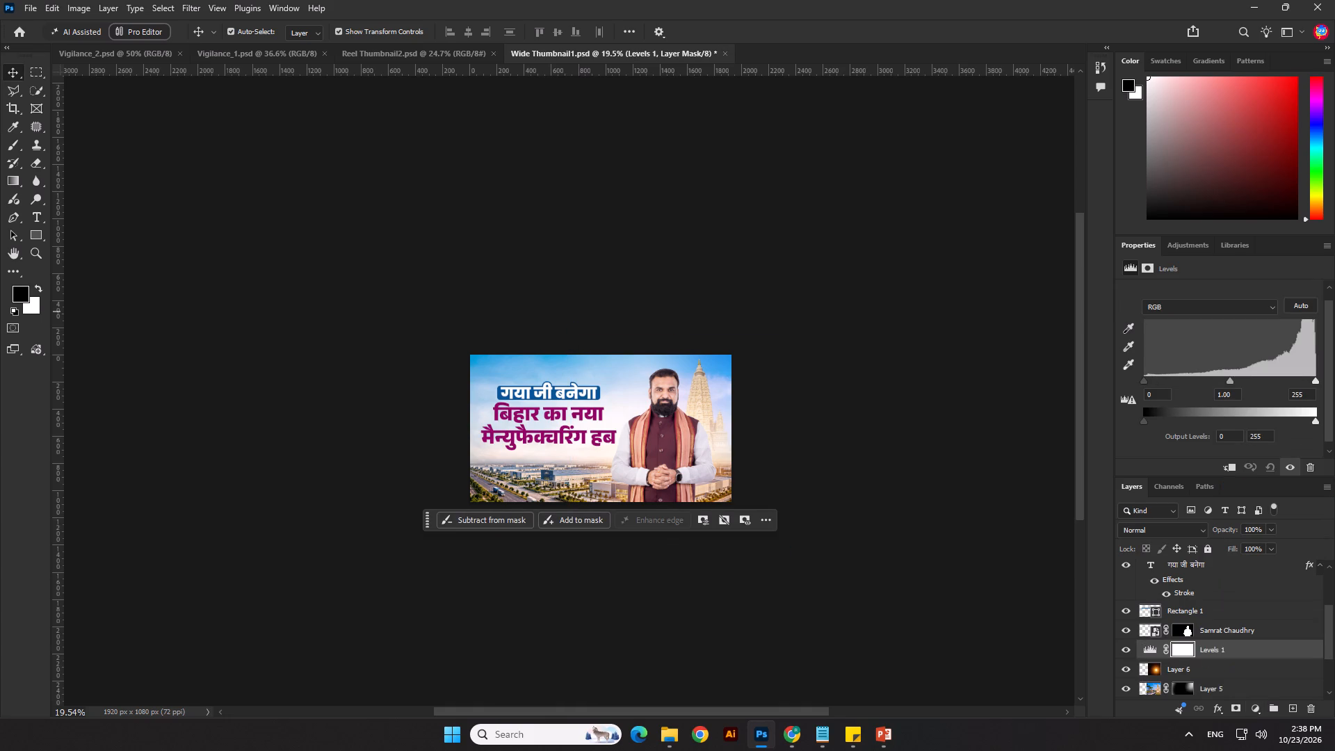
pyautogui.moveTo(1147, 379); pyautogui.dragTo(1161, 387)
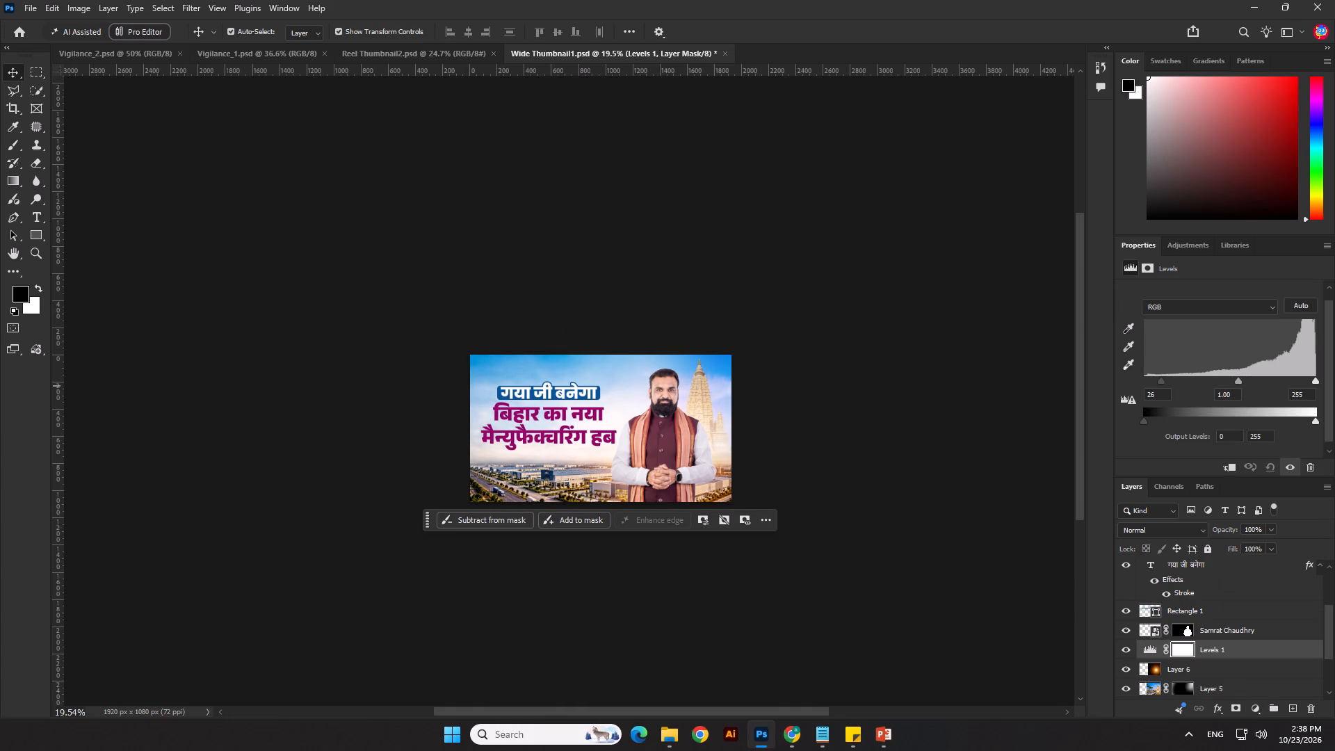
pyautogui.moveTo(1161, 387); pyautogui.dragTo(1158, 389)
pyautogui.click(913, 442)
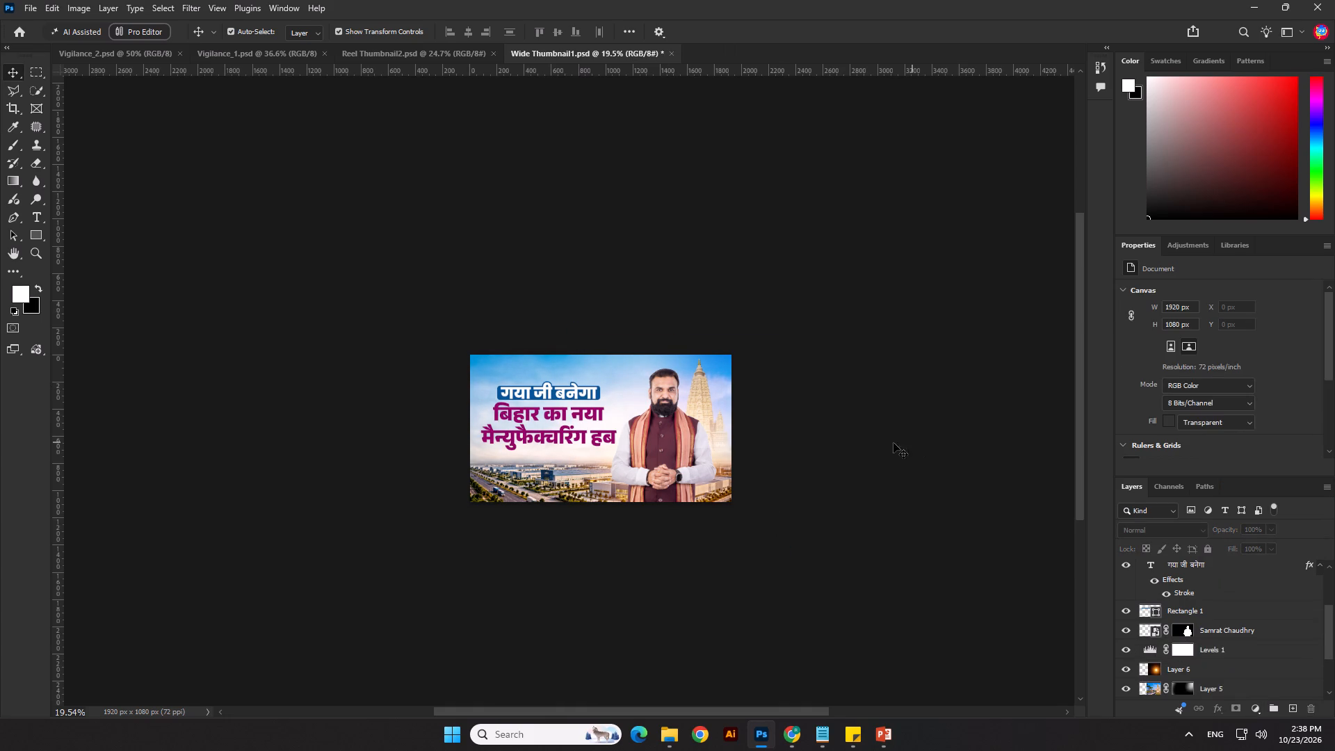
# Save Wide Thumbnail1.psd with the Levels adjustment.
pyautogui.scroll(2, 868, 447)
pyautogui.hotkey('ctrl', 's')
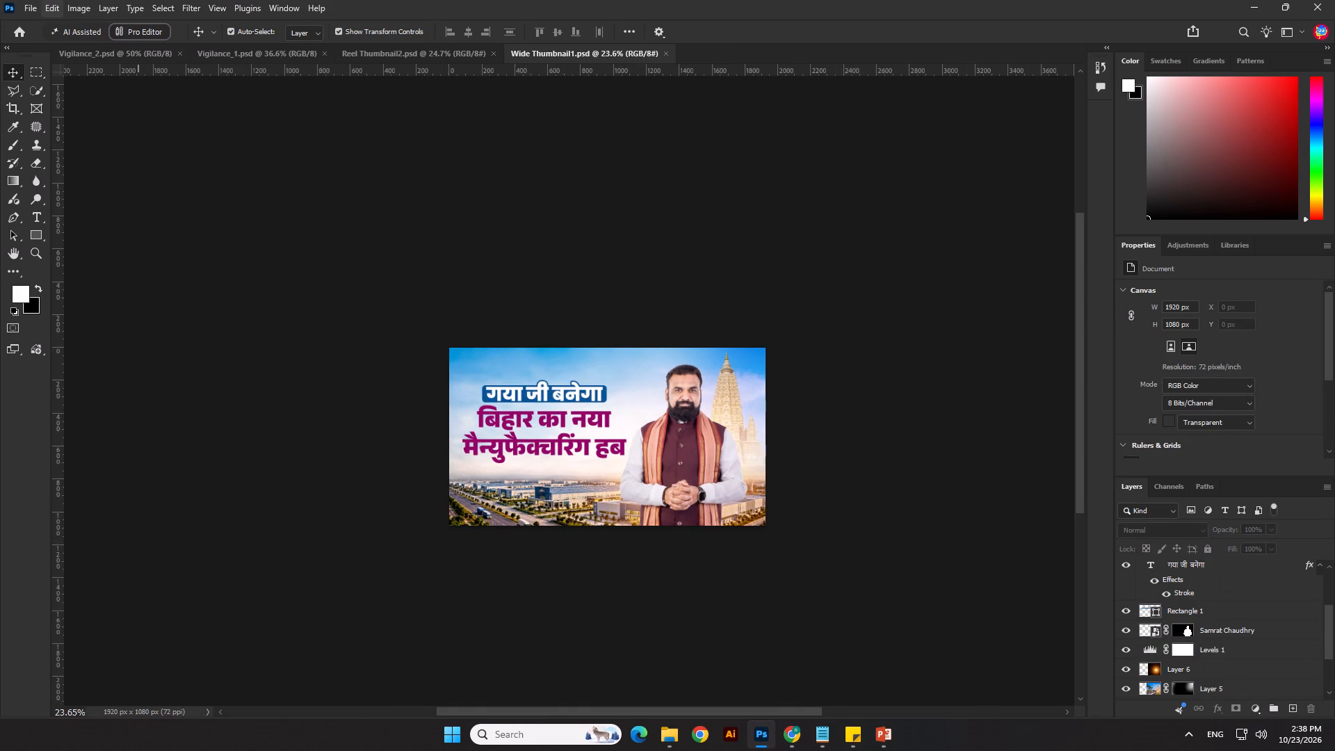
# Export a PNG copy of the wide thumbnail as Wide Thumbnail1 copy.png in the 23.10.26 folder.
pyautogui.click(31, 8)
pyautogui.click(65, 193)
pyautogui.click(186, 576)
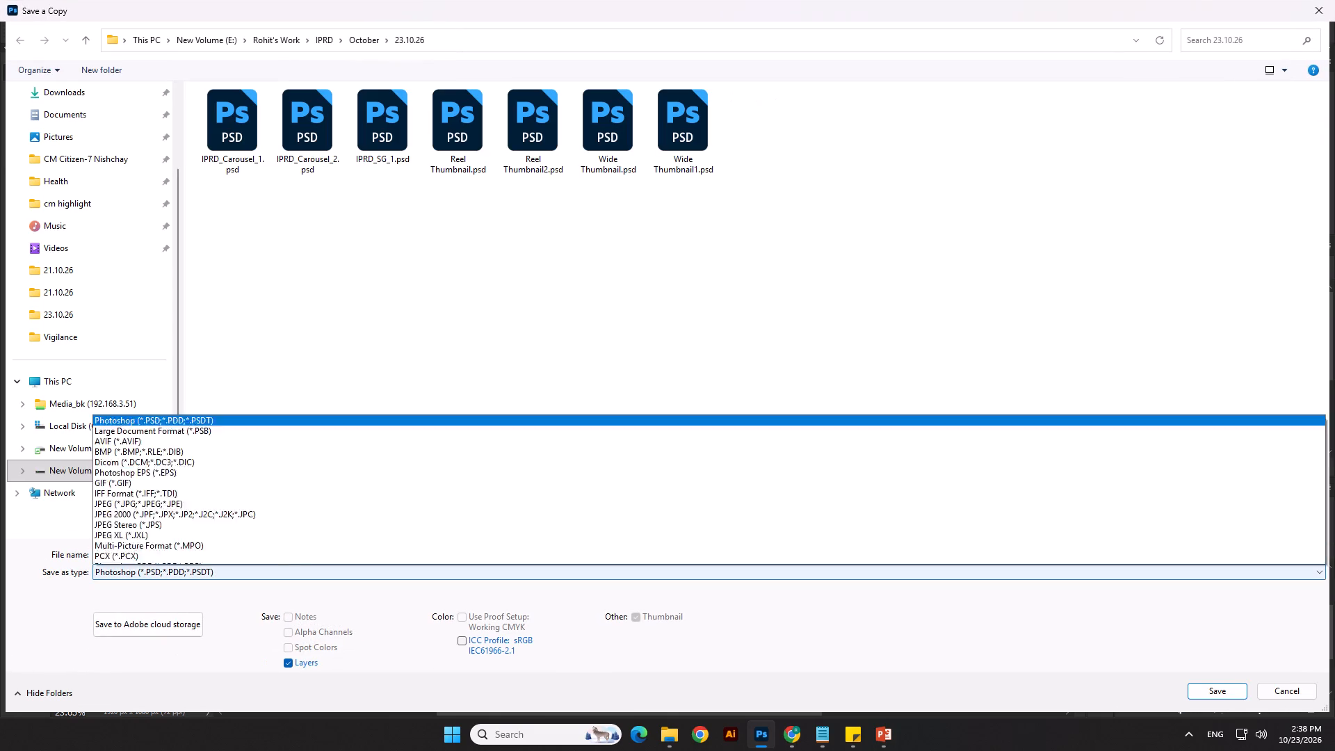
pyautogui.click(175, 485)
pyautogui.click(1211, 695)
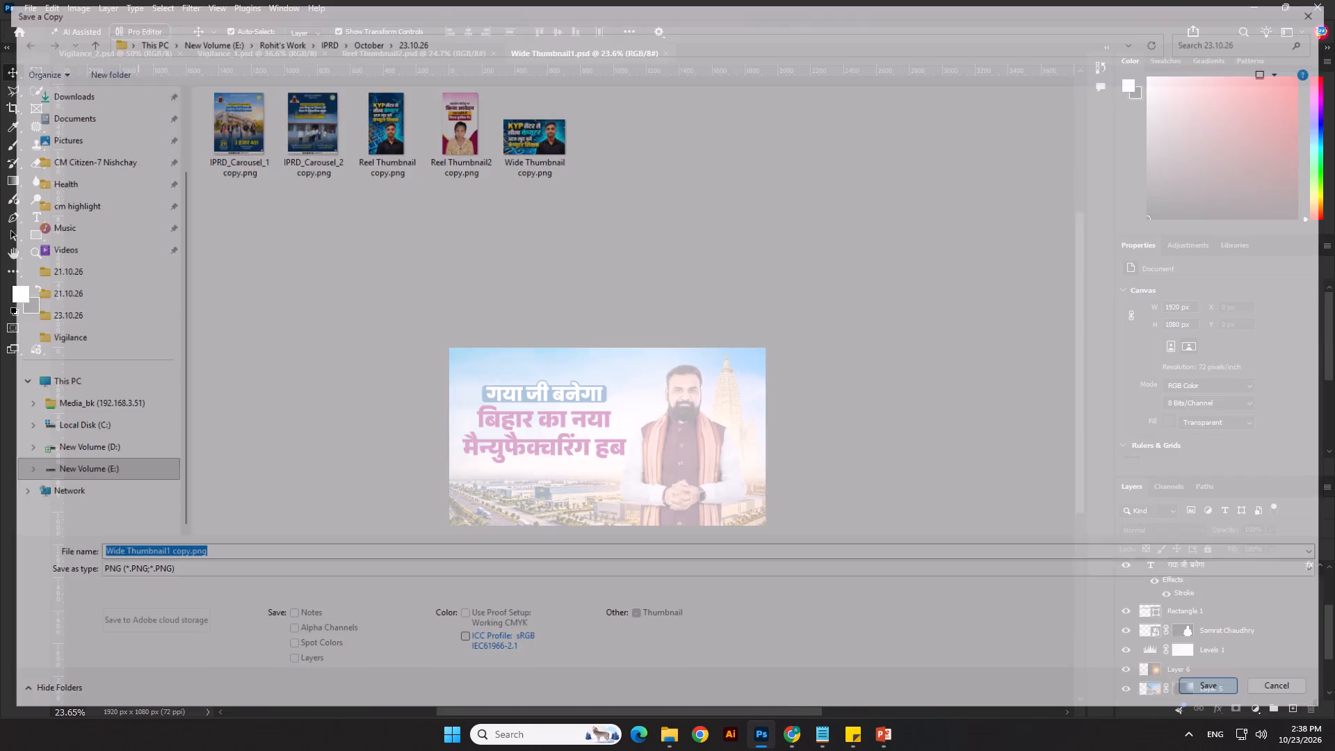
pyautogui.click(754, 220)
pyautogui.click(850, 319)
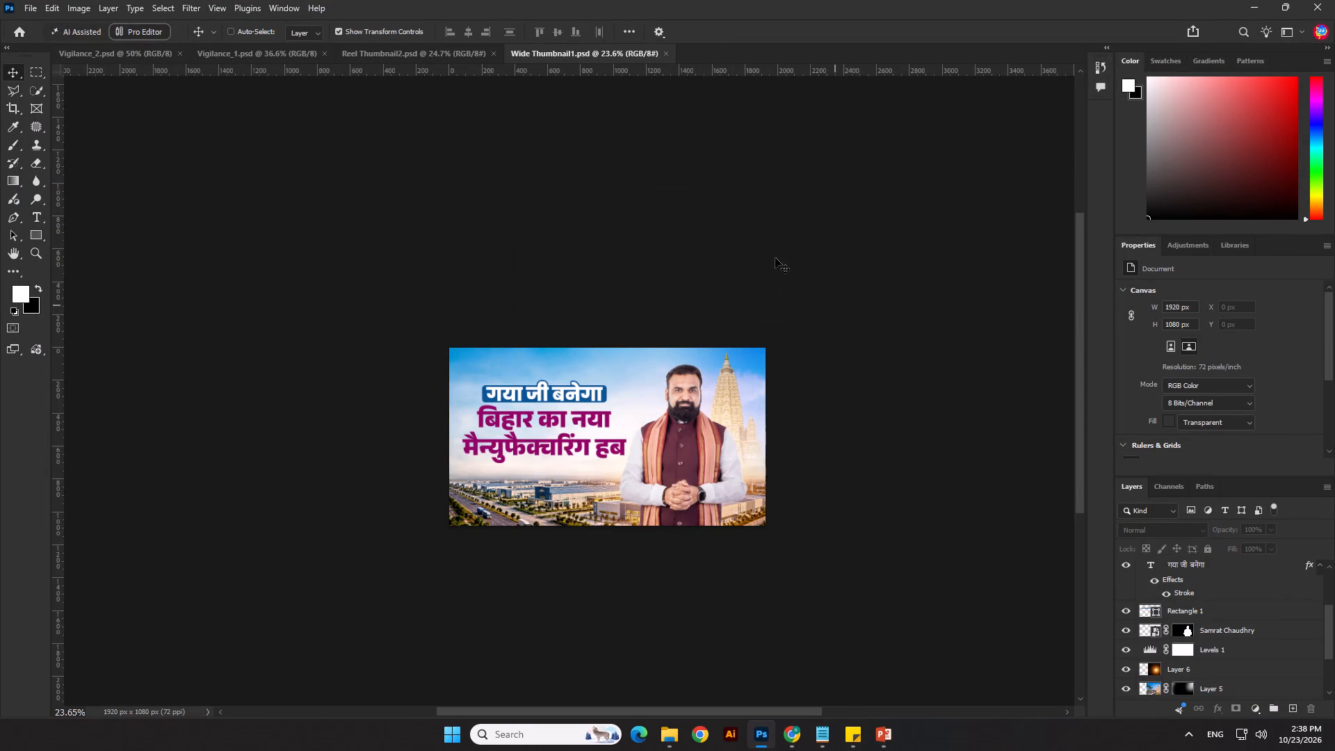
# Create a new portrait document of 1080 x 1920 px at 72 ppi in RGB with a white background.
pyautogui.hotkey('ctrl', 'n')
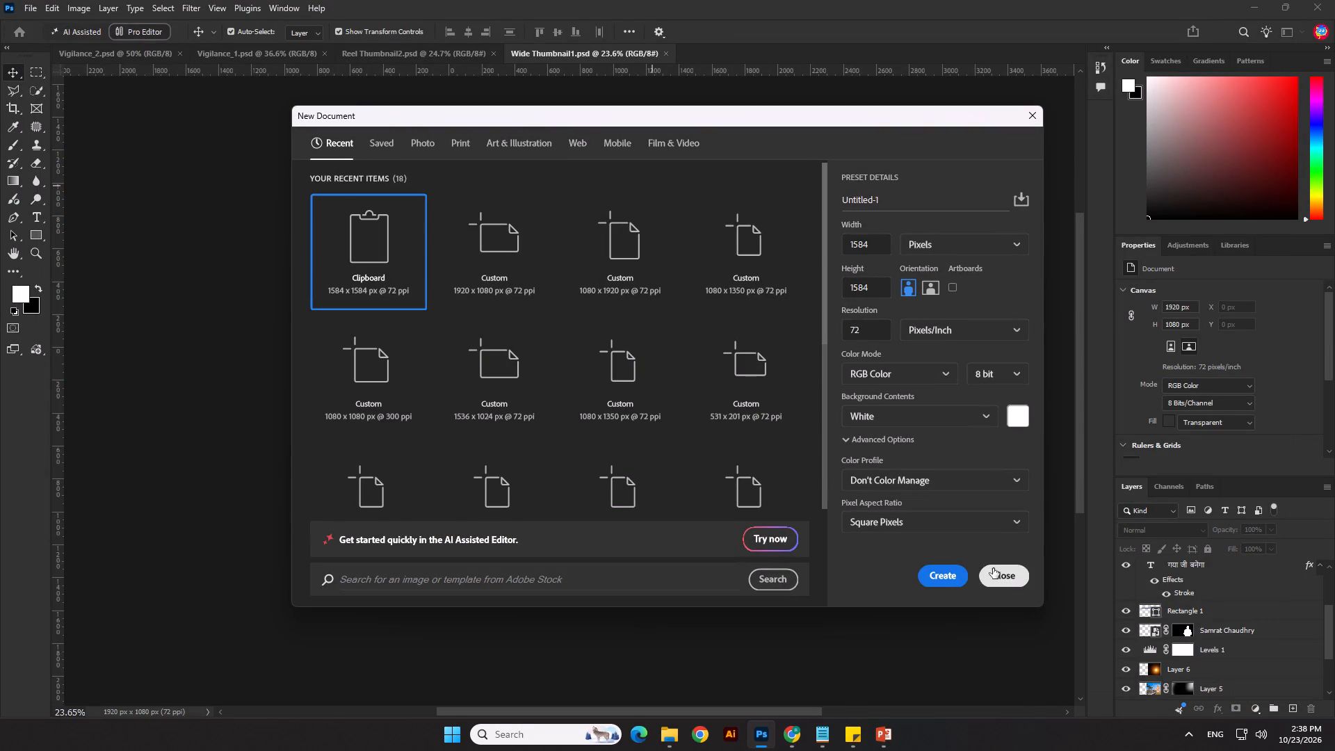
pyautogui.click(998, 574)
pyautogui.click(450, 58)
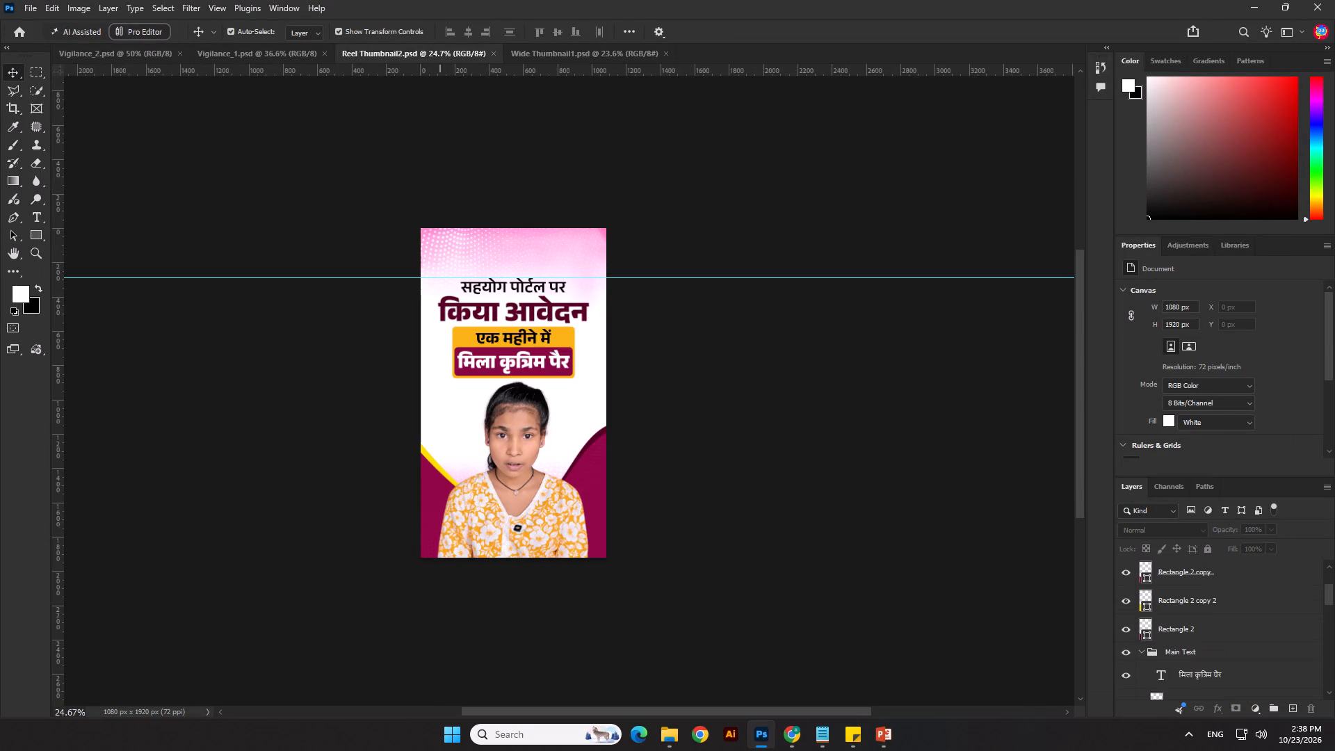
pyautogui.click(30, 8)
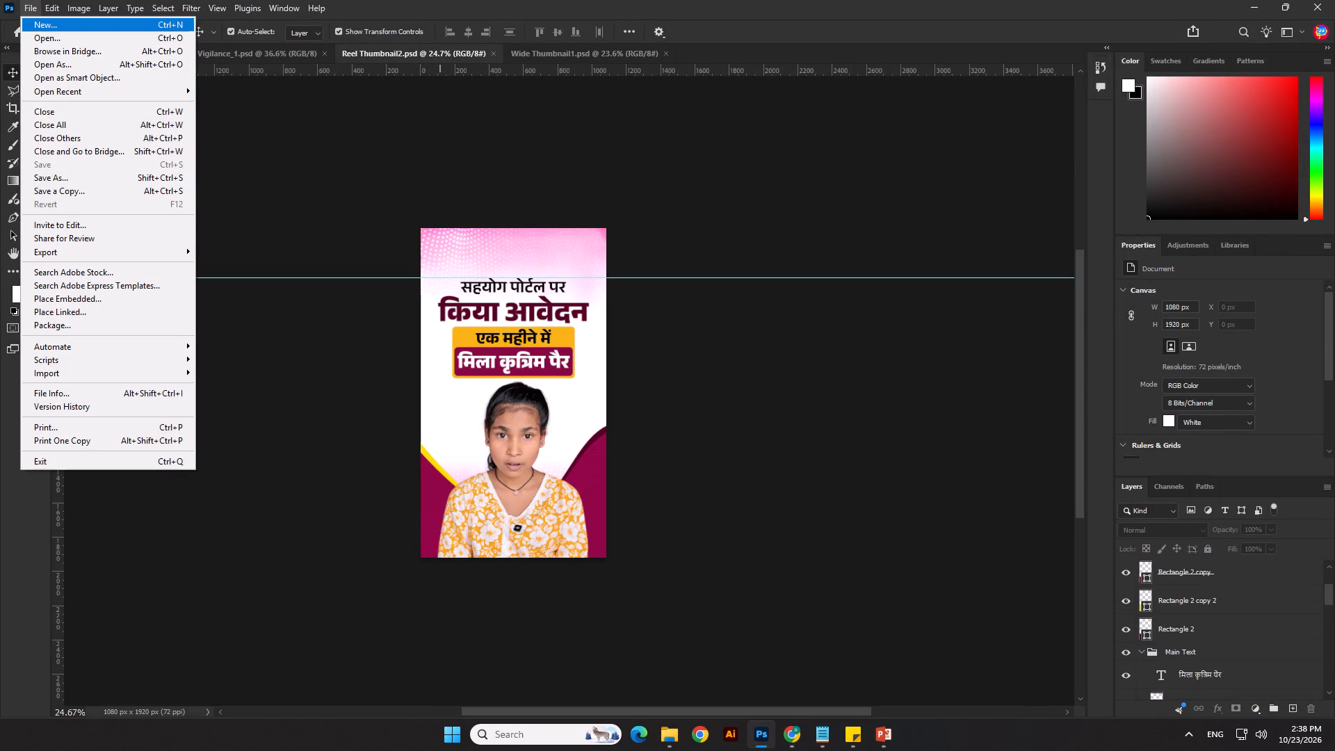
pyautogui.click(124, 26)
pyautogui.click(603, 285)
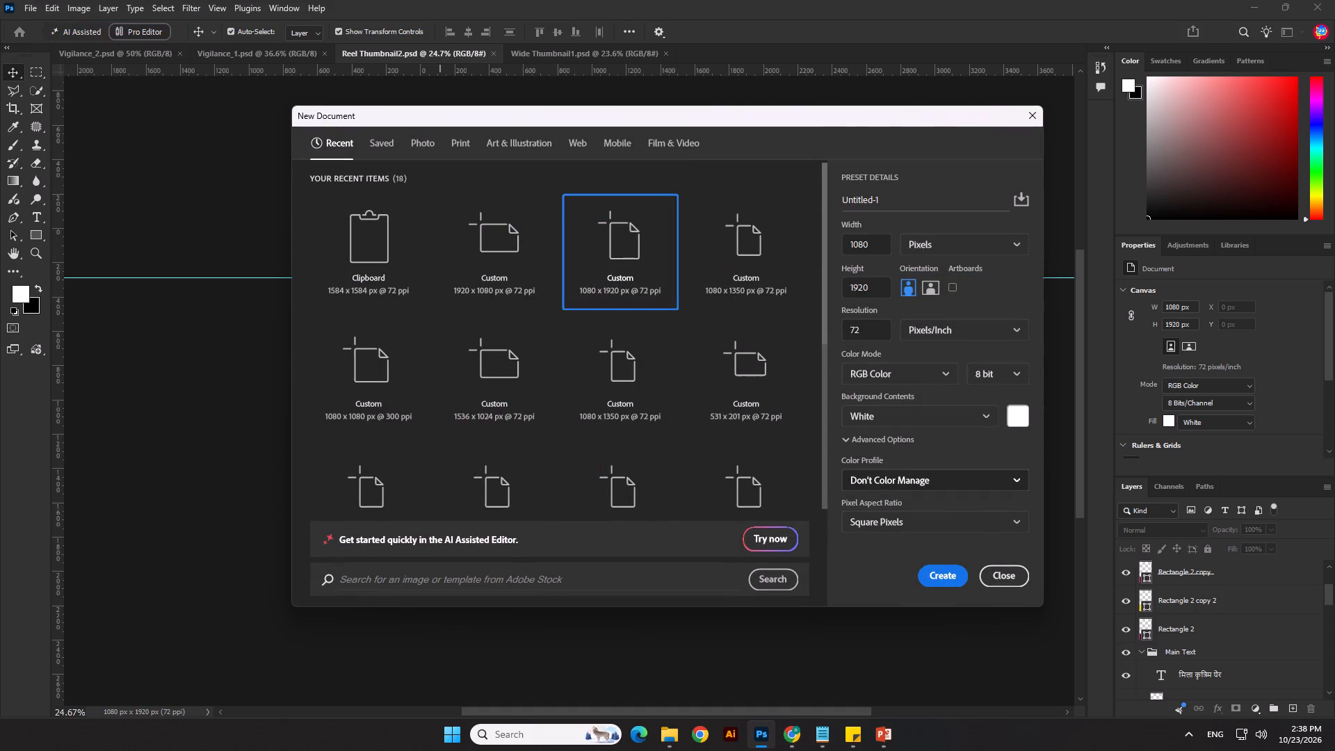
pyautogui.click(937, 583)
pyautogui.scroll(-4, 504, 422)
pyautogui.click(544, 216)
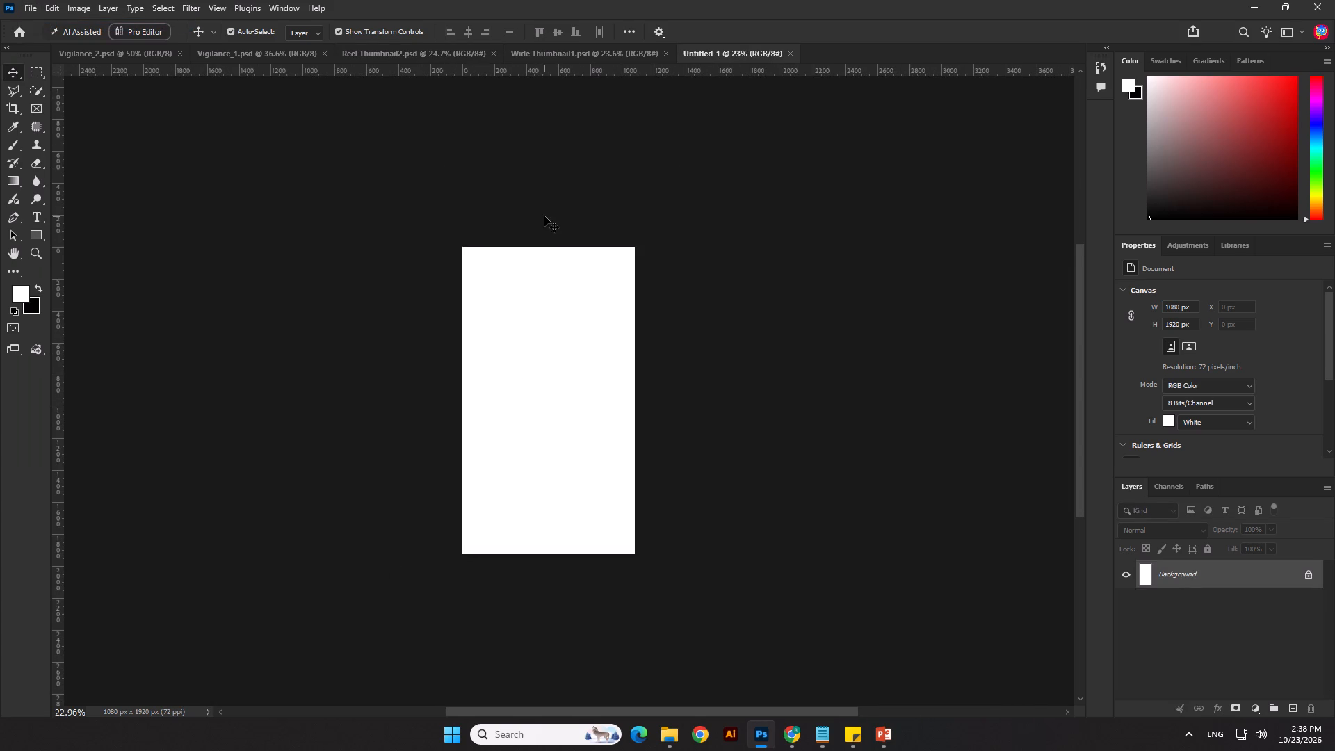
# Save the blank document as Reel Thumbnail3.psd in the 23.10.26 folder.
pyautogui.hotkey('ctrl', 's')
pyautogui.click(27, 2)
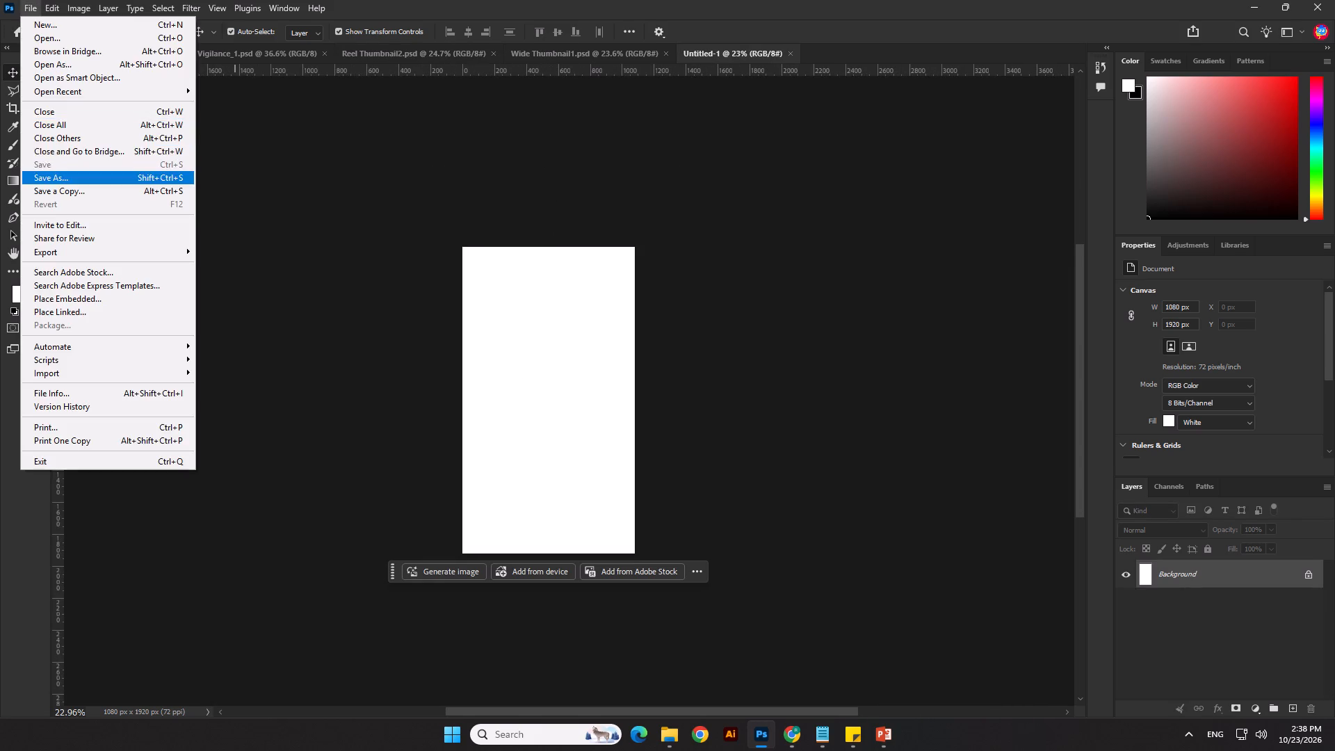
pyautogui.click(54, 177)
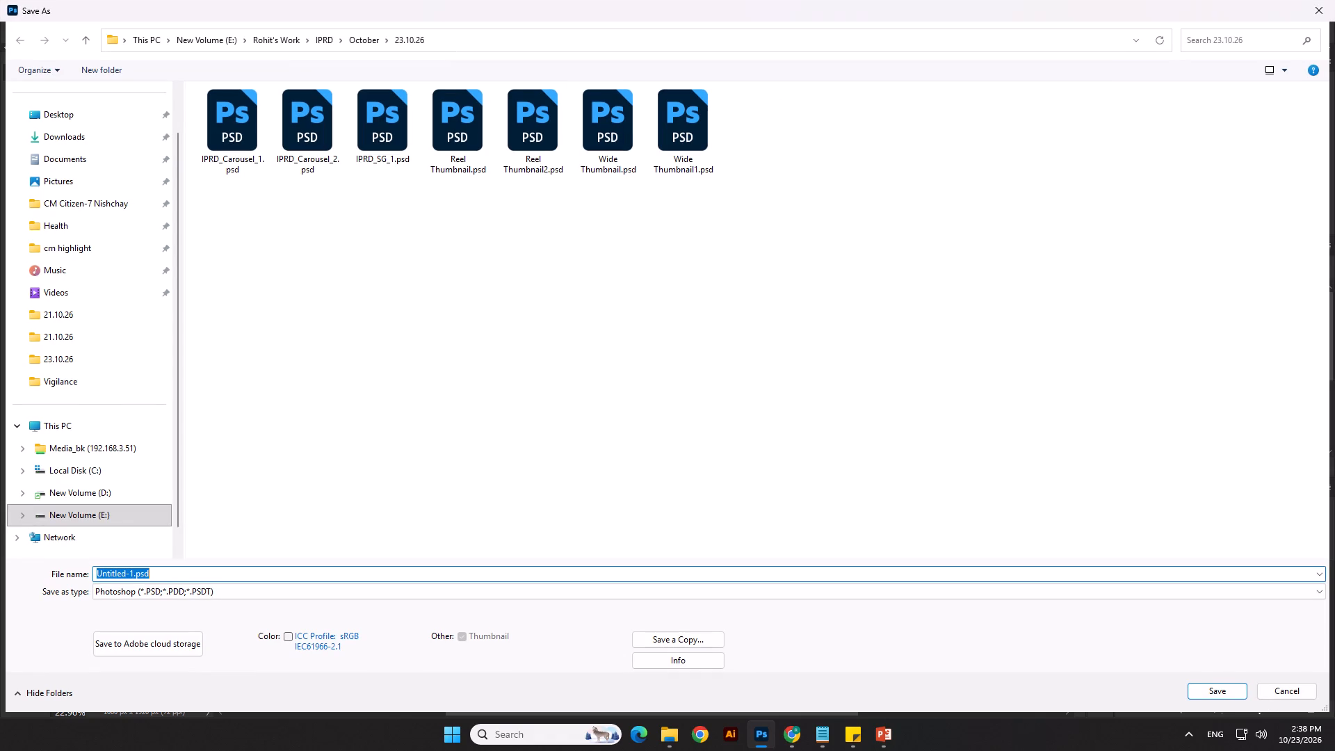
pyautogui.click(540, 152)
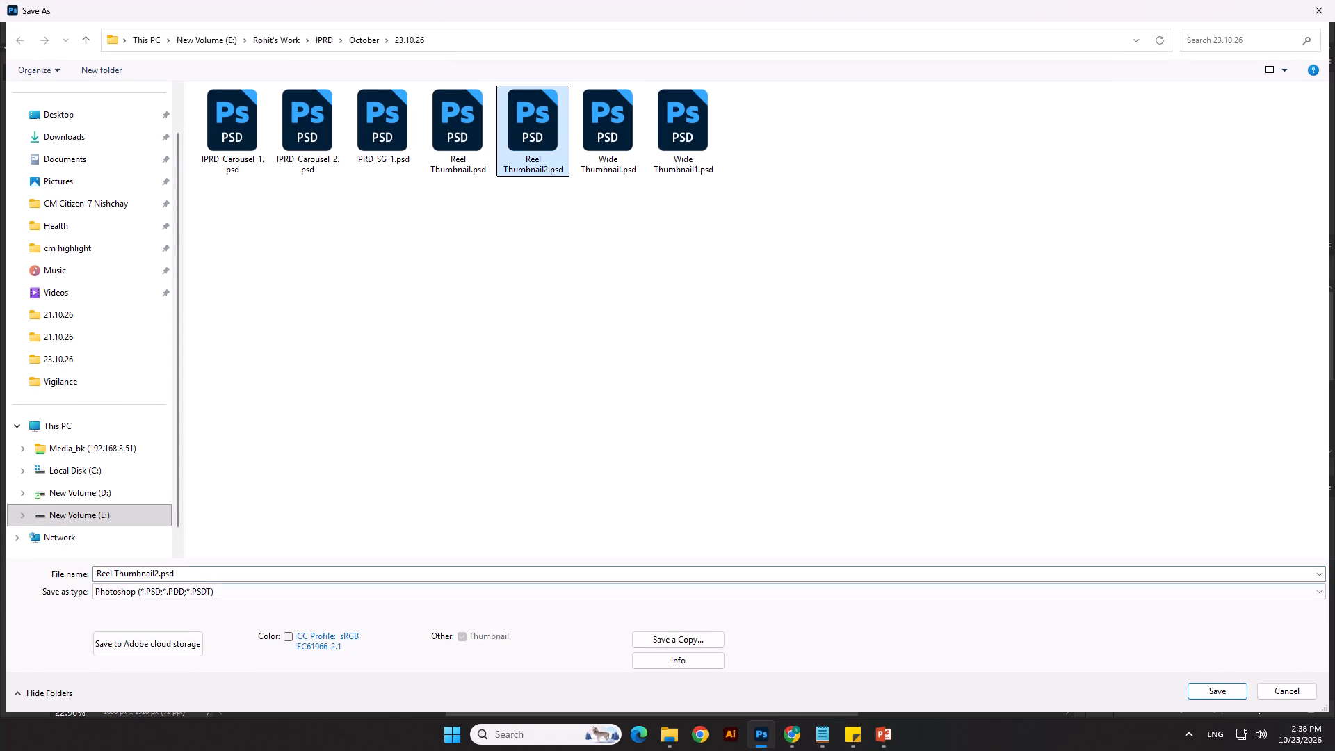
pyautogui.click(156, 574)
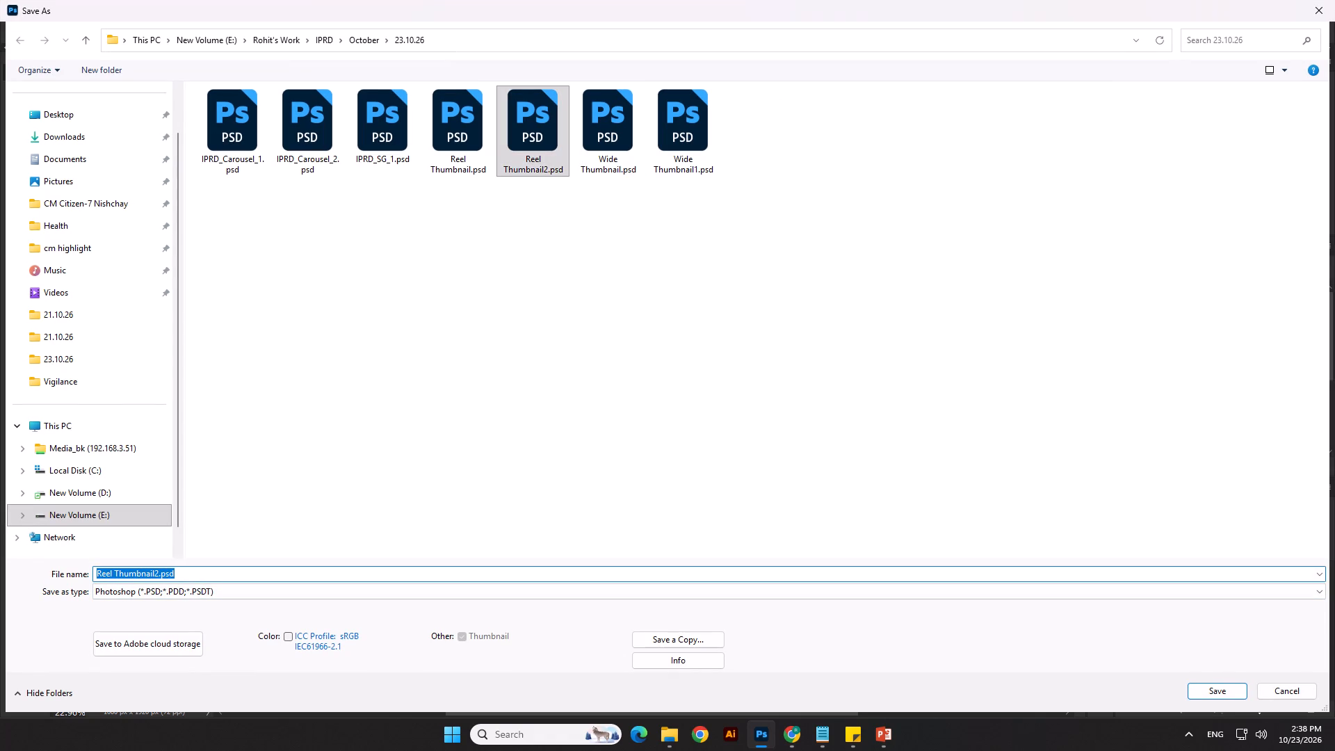
pyautogui.moveTo(154, 573); pyautogui.dragTo(265, 567)
pyautogui.press('3')
pyautogui.press('Return')
pyautogui.press('Return')
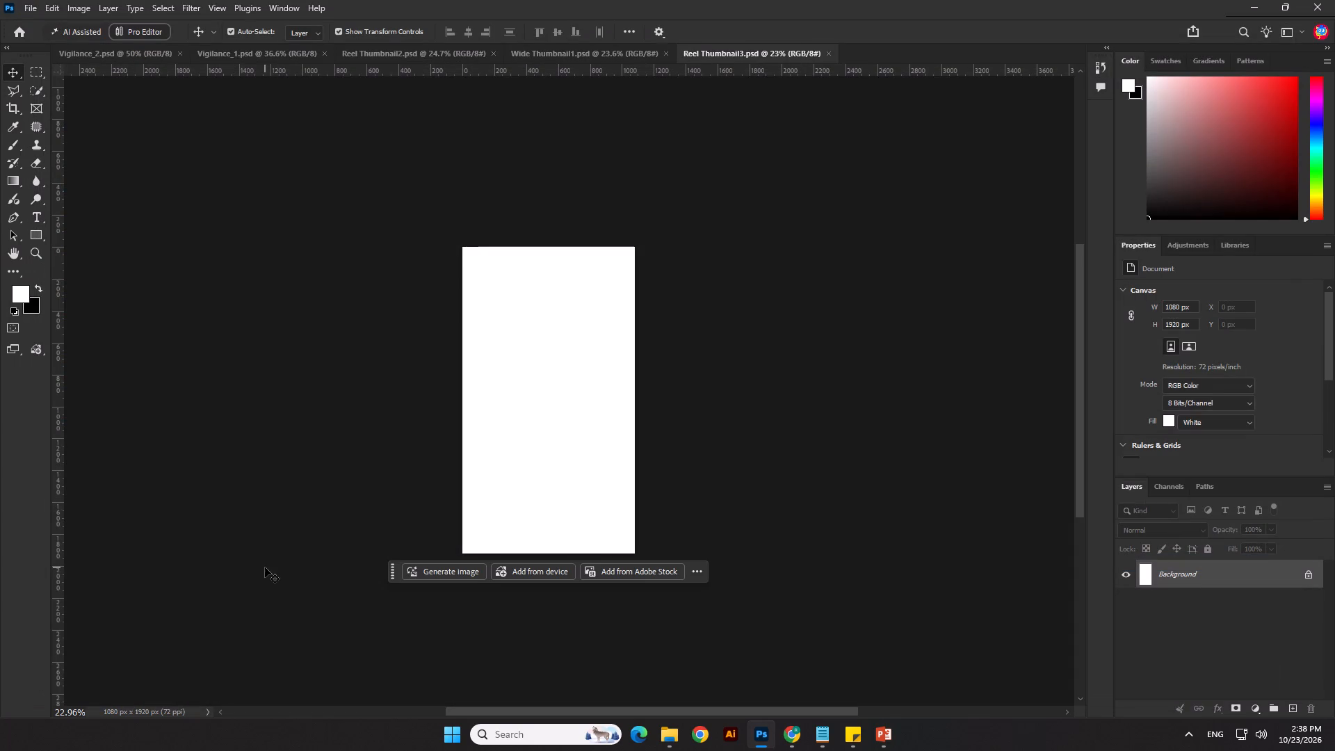
# Place Reel Thumbnail2 copy.png from the October 23.10.26 folder into Reel Thumbnail3.psd at full canvas size as a layout reference.
pyautogui.click(619, 49)
pyautogui.click(677, 499)
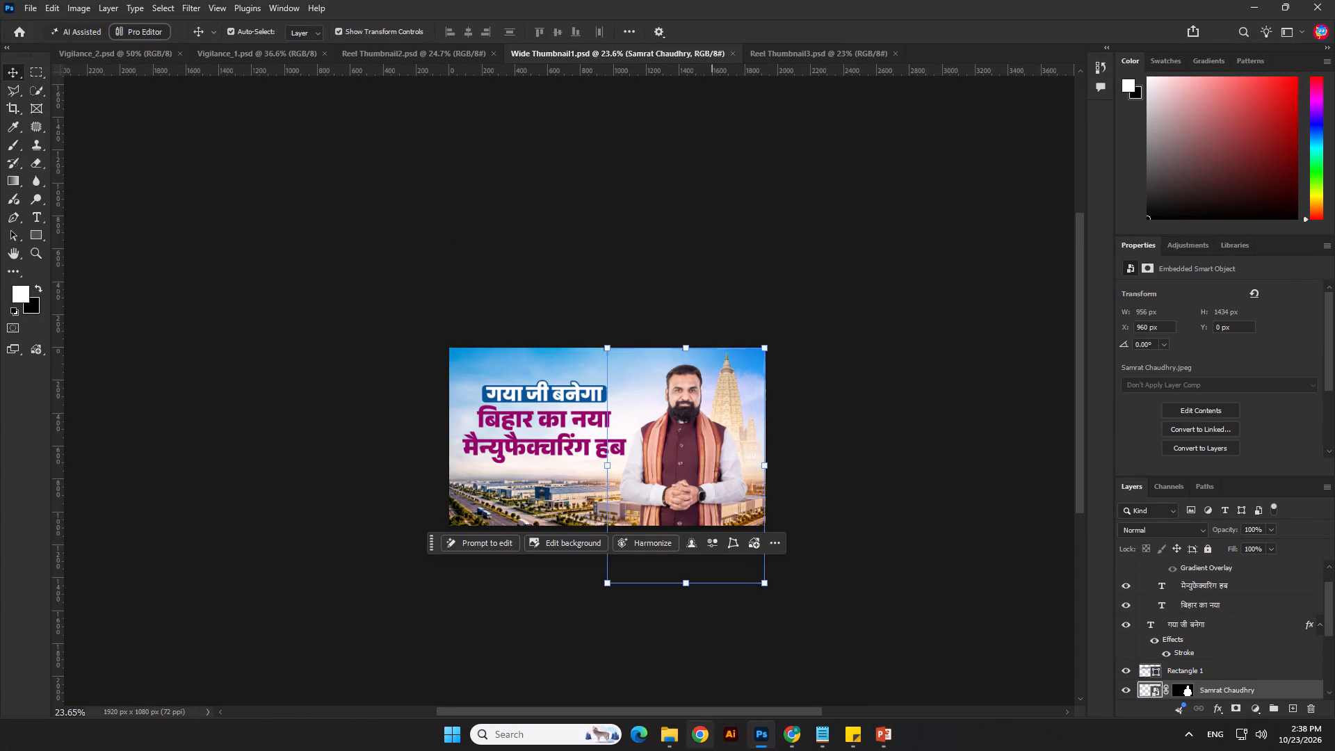
pyautogui.click(670, 737)
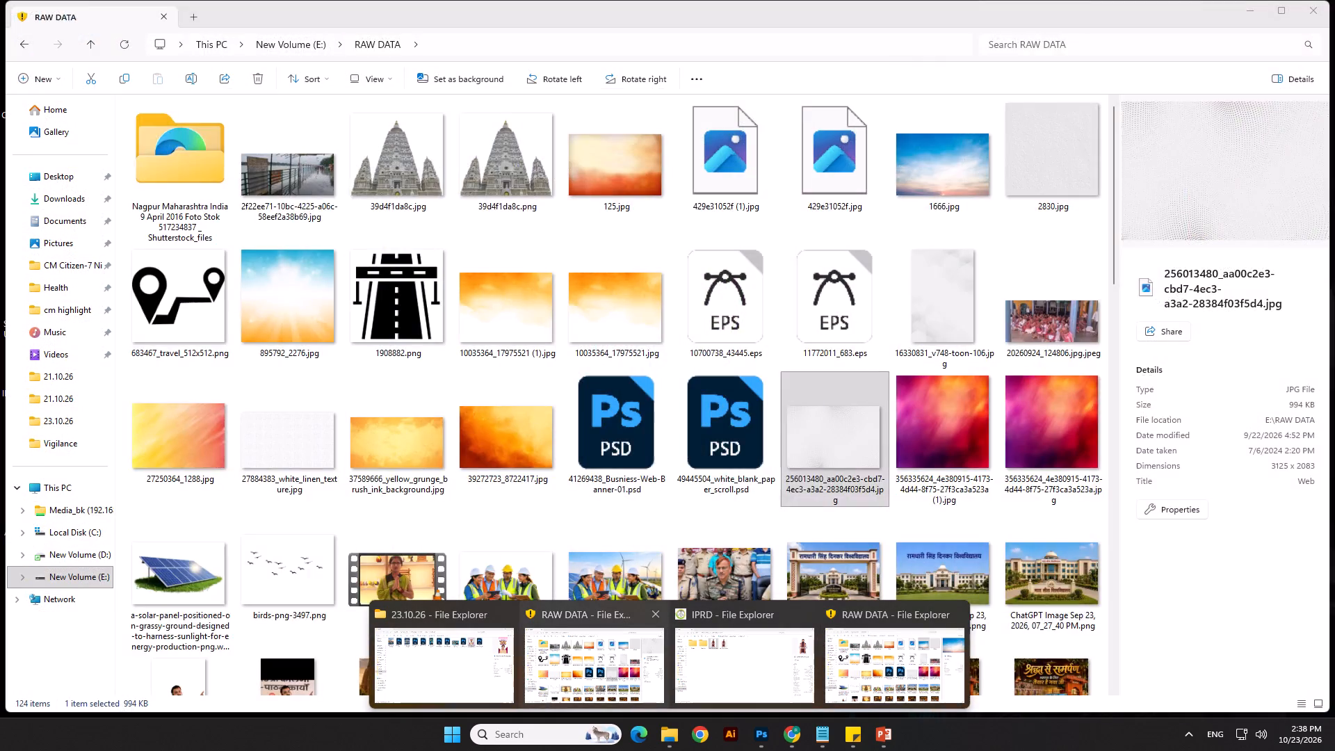
pyautogui.click(755, 649)
pyautogui.doubleClick(179, 168)
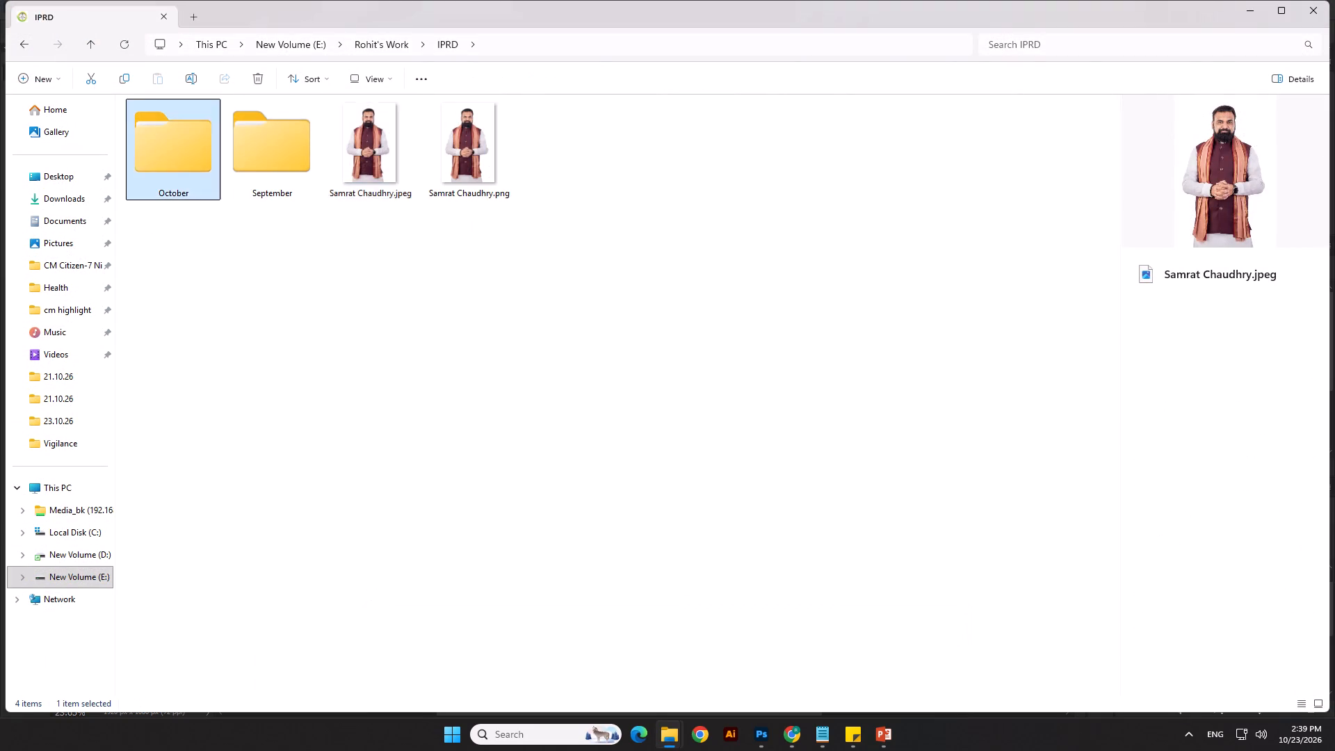
pyautogui.doubleClick(308, 227)
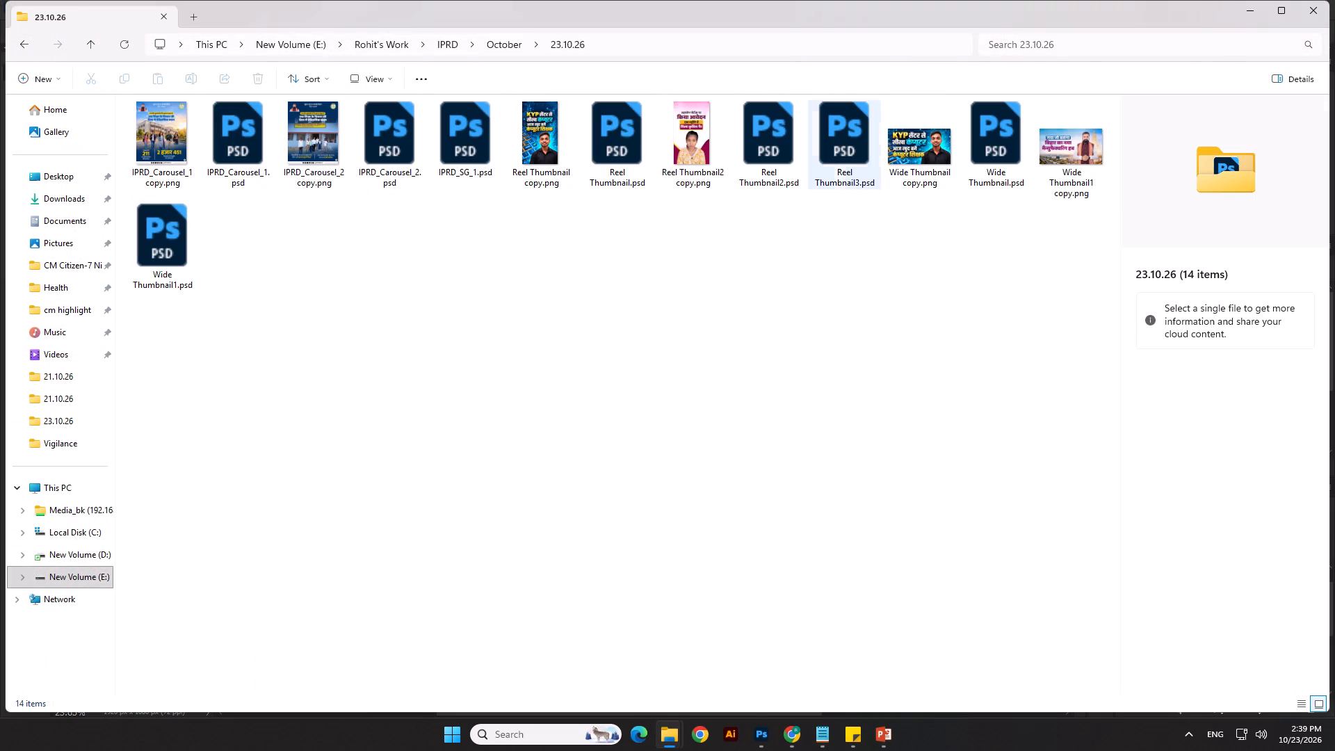
pyautogui.moveTo(707, 132); pyautogui.dragTo(818, 71)
pyautogui.hotkey('alt', 'Tab')
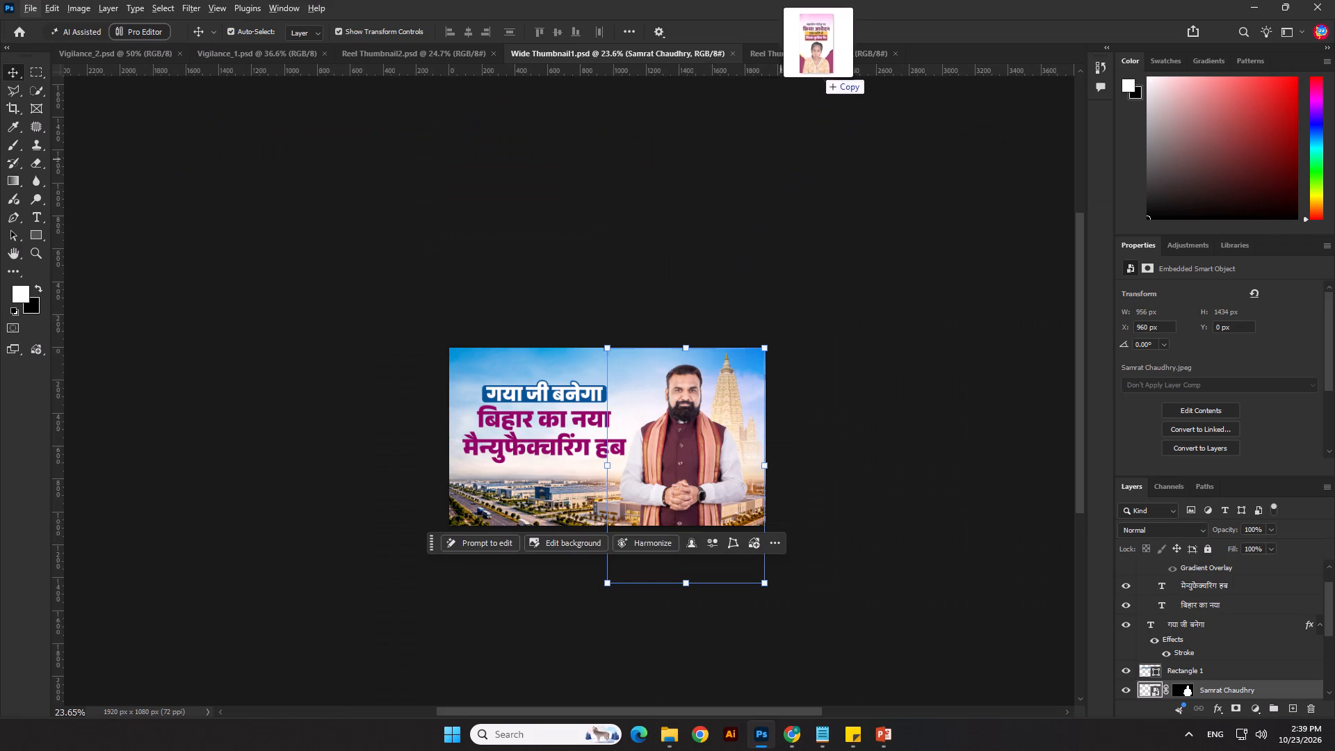
pyautogui.moveTo(818, 71); pyautogui.dragTo(501, 505)
pyautogui.press('Return')
pyautogui.press('Return')
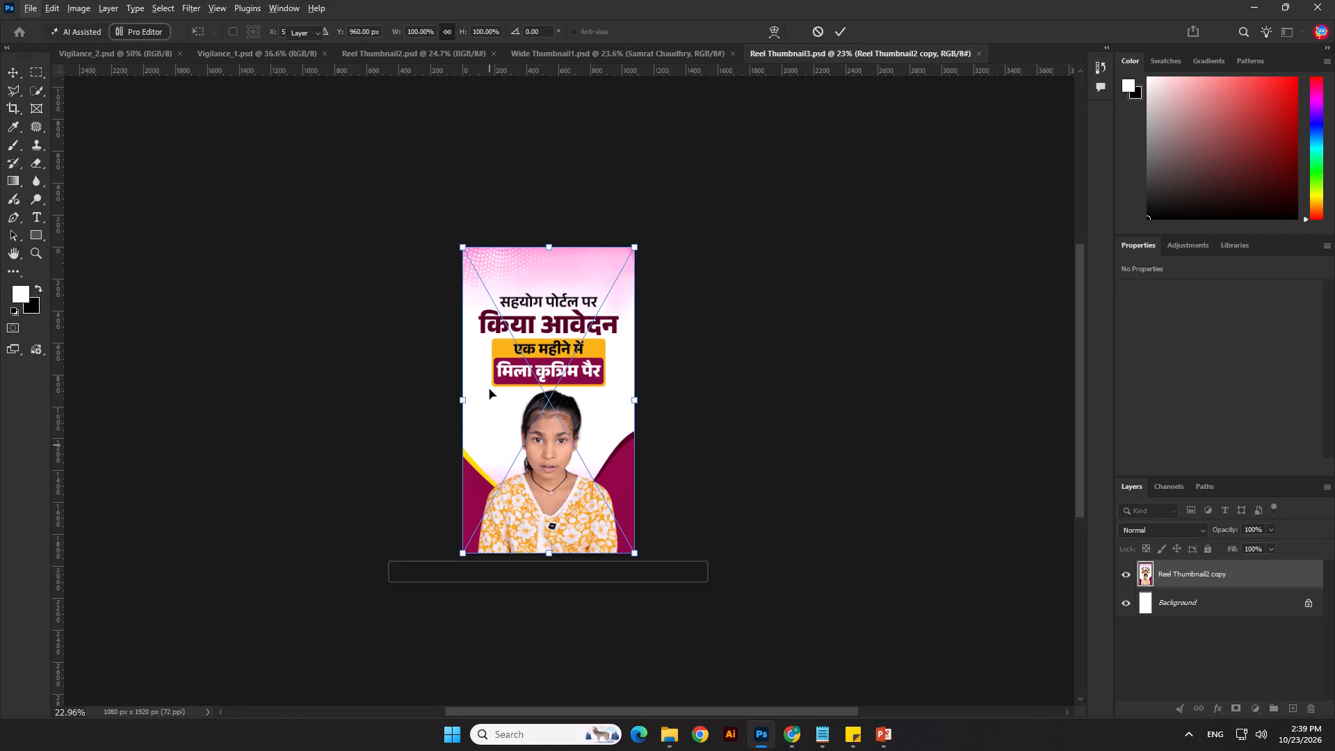
pyautogui.press('Return')
pyautogui.press('Return')
# Add a horizontal guide just above the headline of the placed reference image.
pyautogui.moveTo(666, 70); pyautogui.dragTo(666, 108)
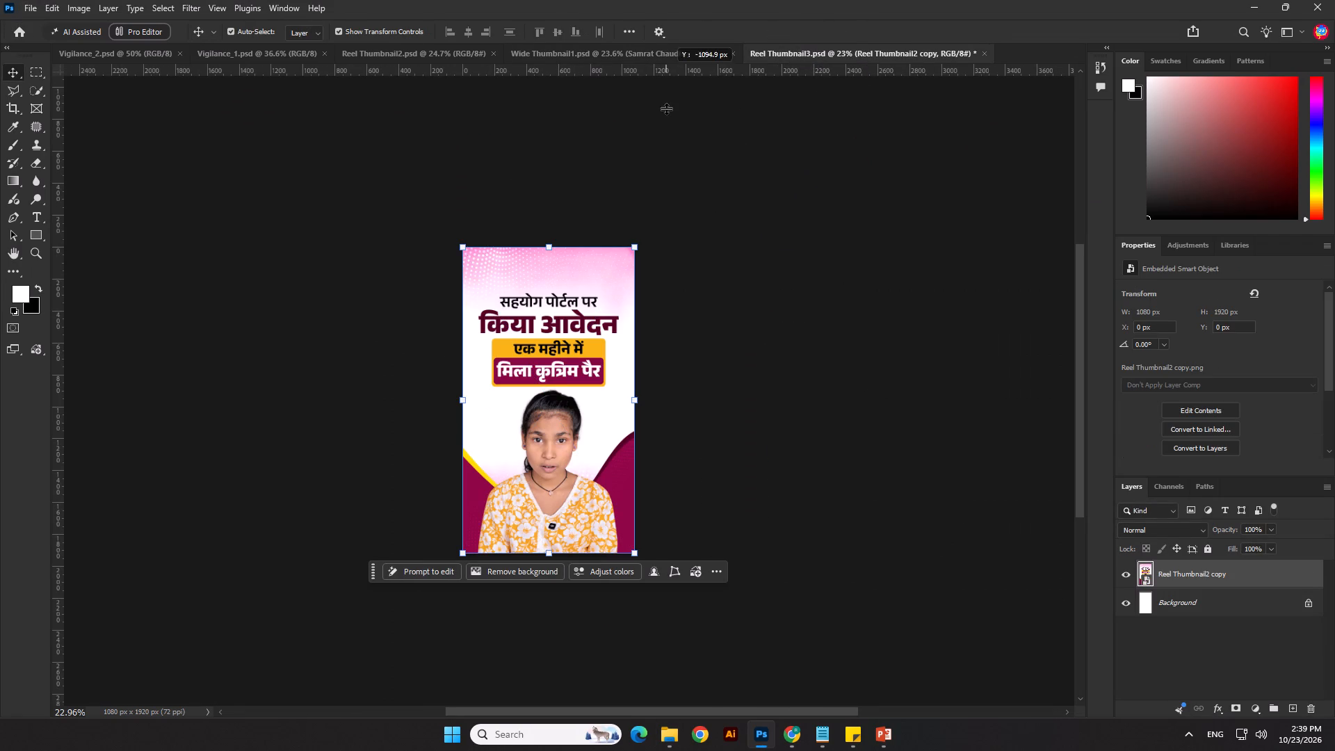
pyautogui.moveTo(666, 108); pyautogui.dragTo(663, 294)
# Delete the placed Reel Thumbnail2 copy layer from Reel Thumbnail3.psd, keeping the guide.
pyautogui.click(607, 380)
pyautogui.press('Delete')
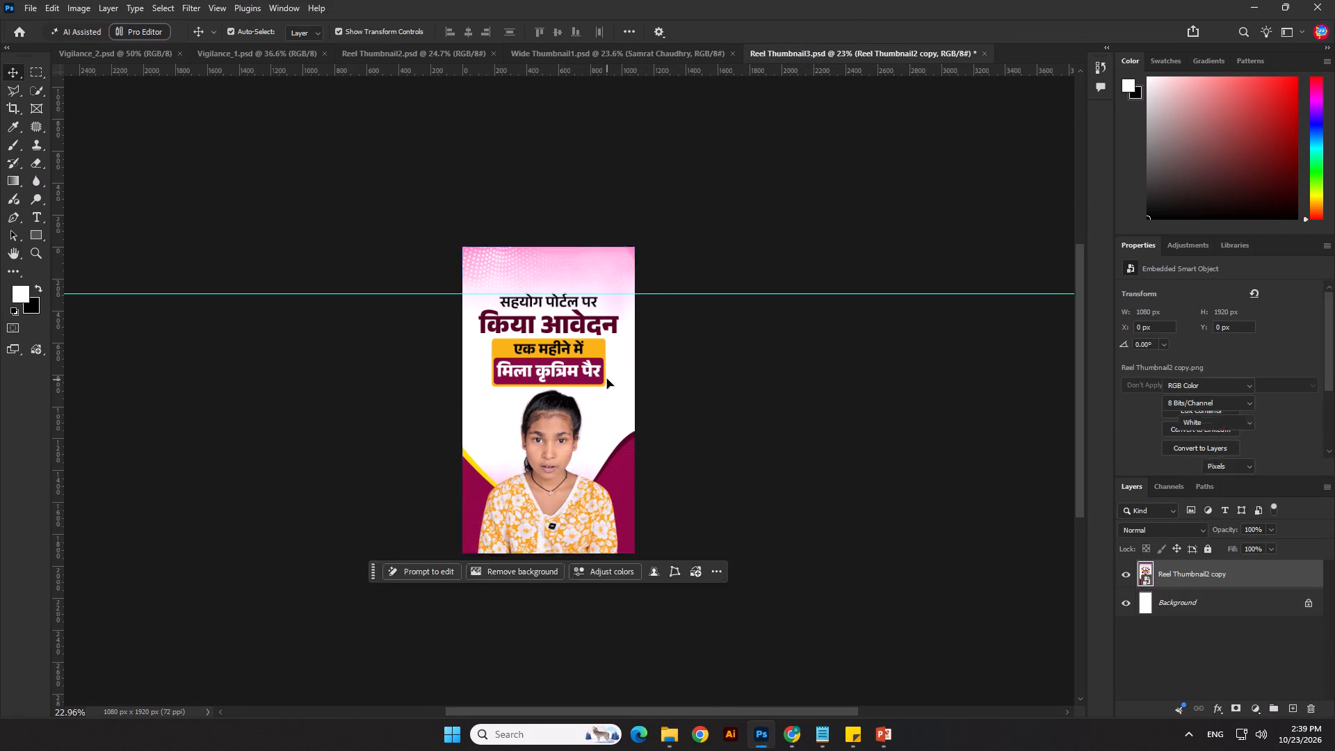
pyautogui.click(702, 216)
pyautogui.scroll(3, 572, 326)
pyautogui.click(576, 341)
# Copy the masked man layer from Wide Thumbnail1.psd into Reel Thumbnail3.psd and move it down to about Y 821 px.
pyautogui.click(636, 55)
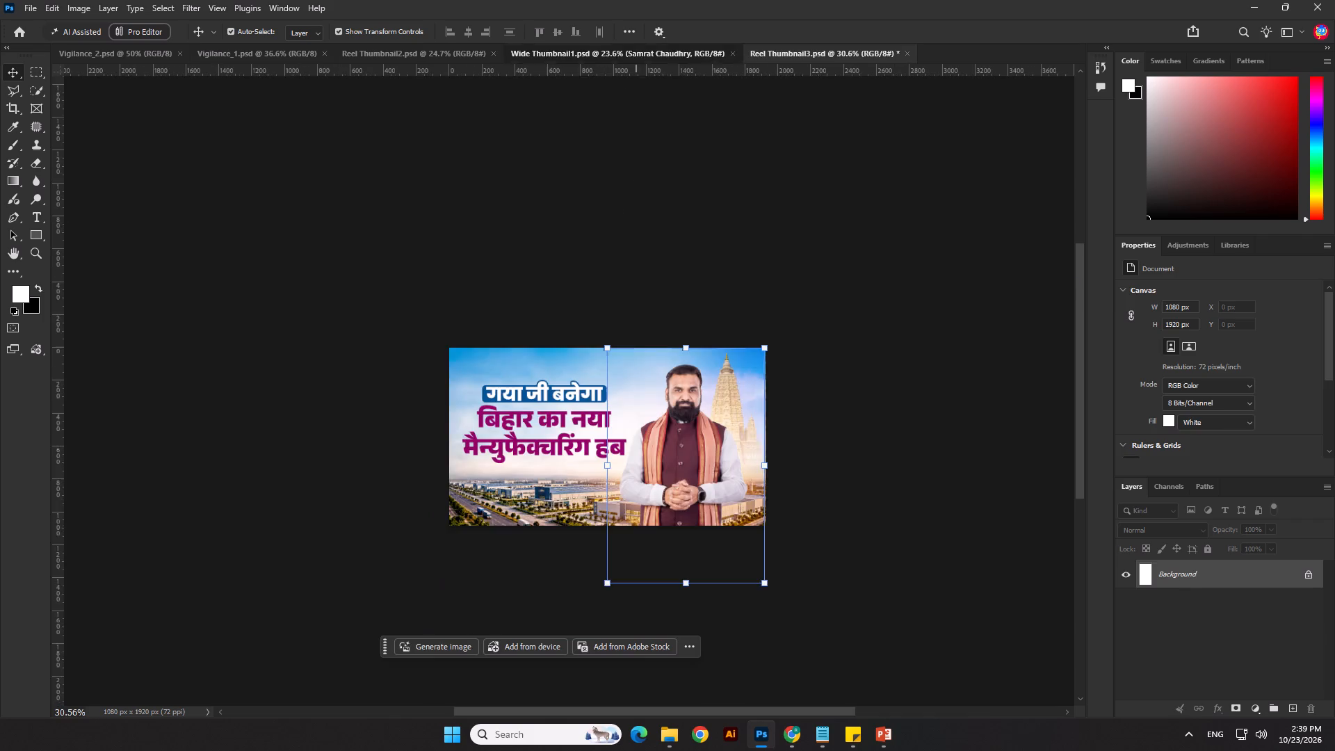
pyautogui.scroll(-2, 607, 436)
pyautogui.click(674, 490)
pyautogui.hotkey('ctrl', 'c')
pyautogui.click(777, 47)
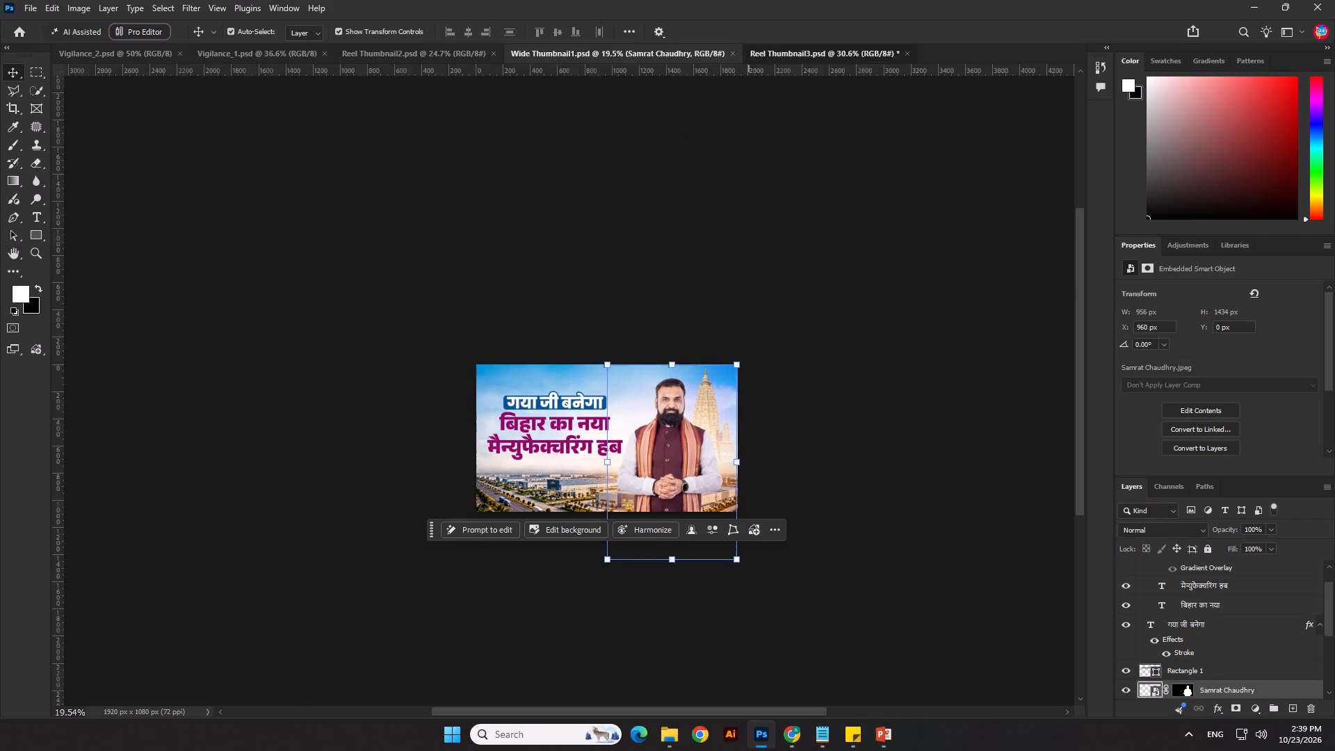
pyautogui.hotkey('ctrl', 'v')
pyautogui.scroll(1, 504, 556)
pyautogui.moveTo(522, 527); pyautogui.dragTo(524, 583)
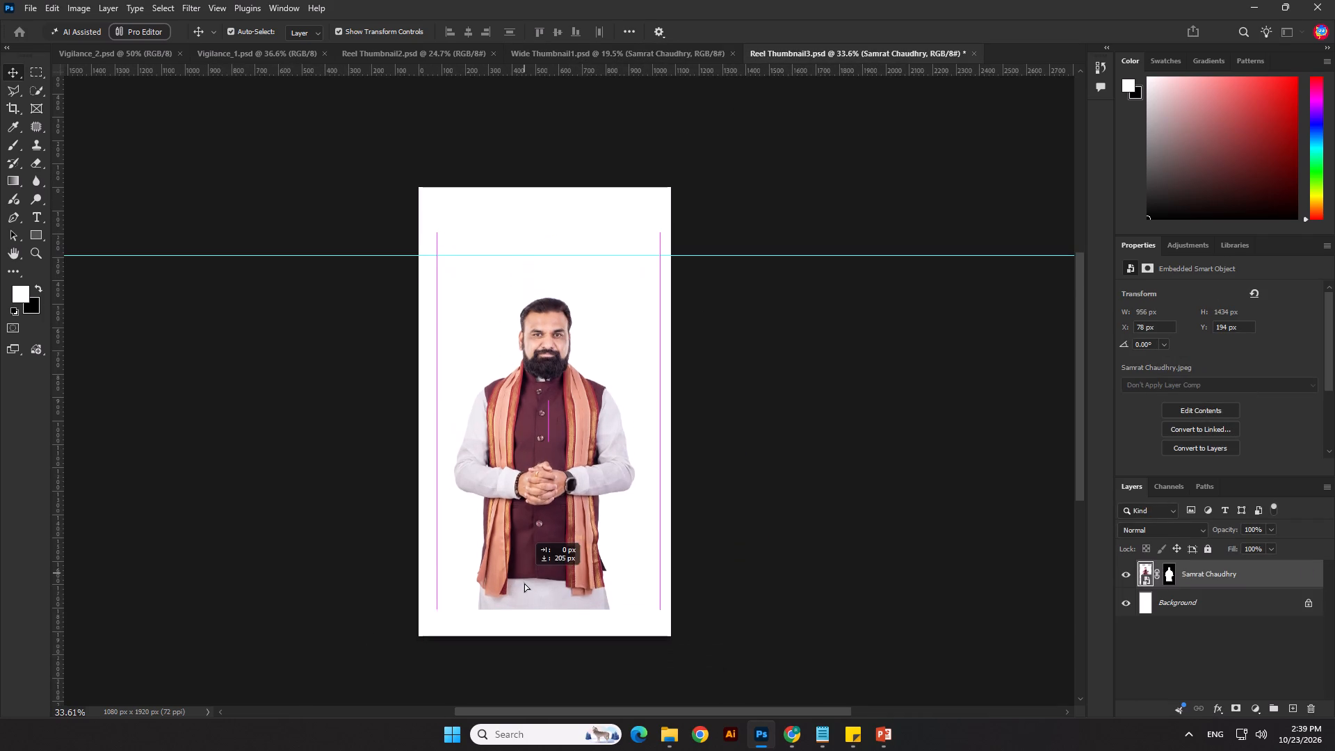
pyautogui.moveTo(524, 583); pyautogui.dragTo(519, 675)
pyautogui.press('Return')
# Unlock the 1666 sky layer and the BG group in Wide Thumbnail1.psd, and toggle the BG group's visibility to check it.
pyautogui.click(647, 51)
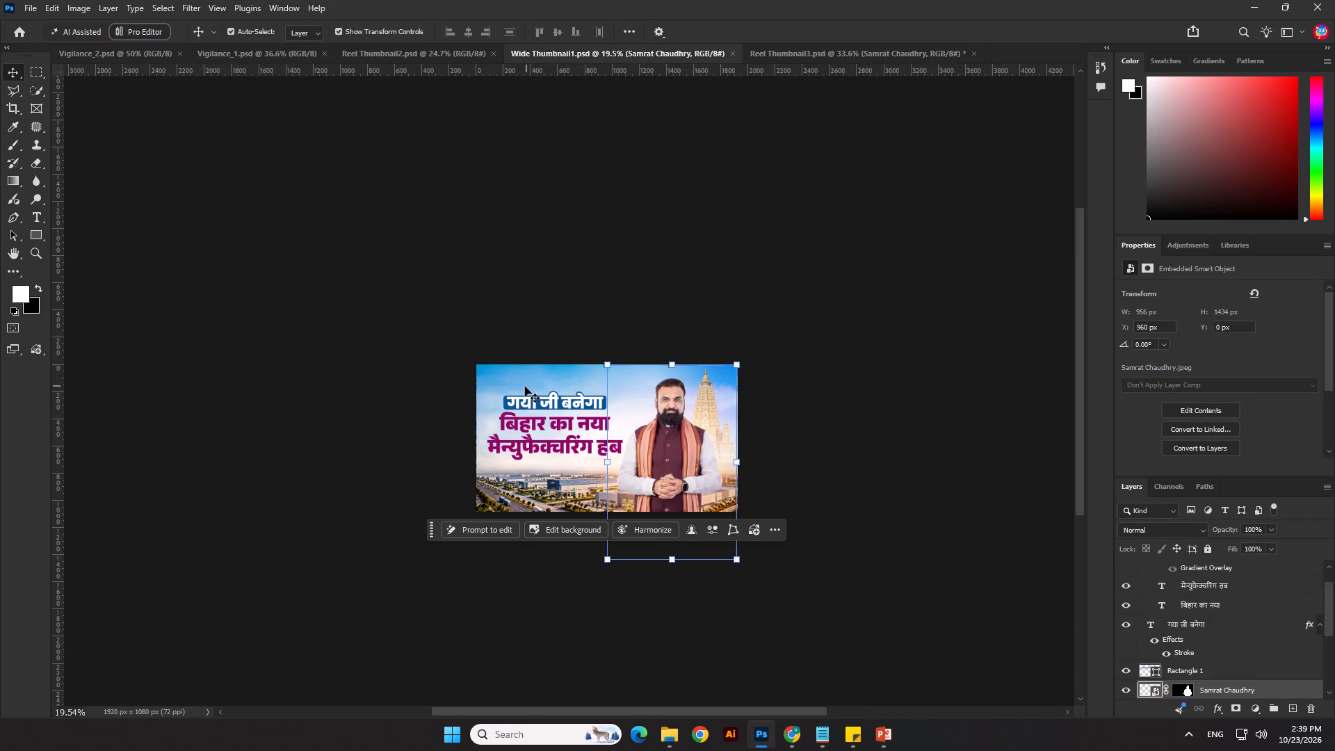
pyautogui.click(522, 373)
pyautogui.scroll(-9, 1318, 682)
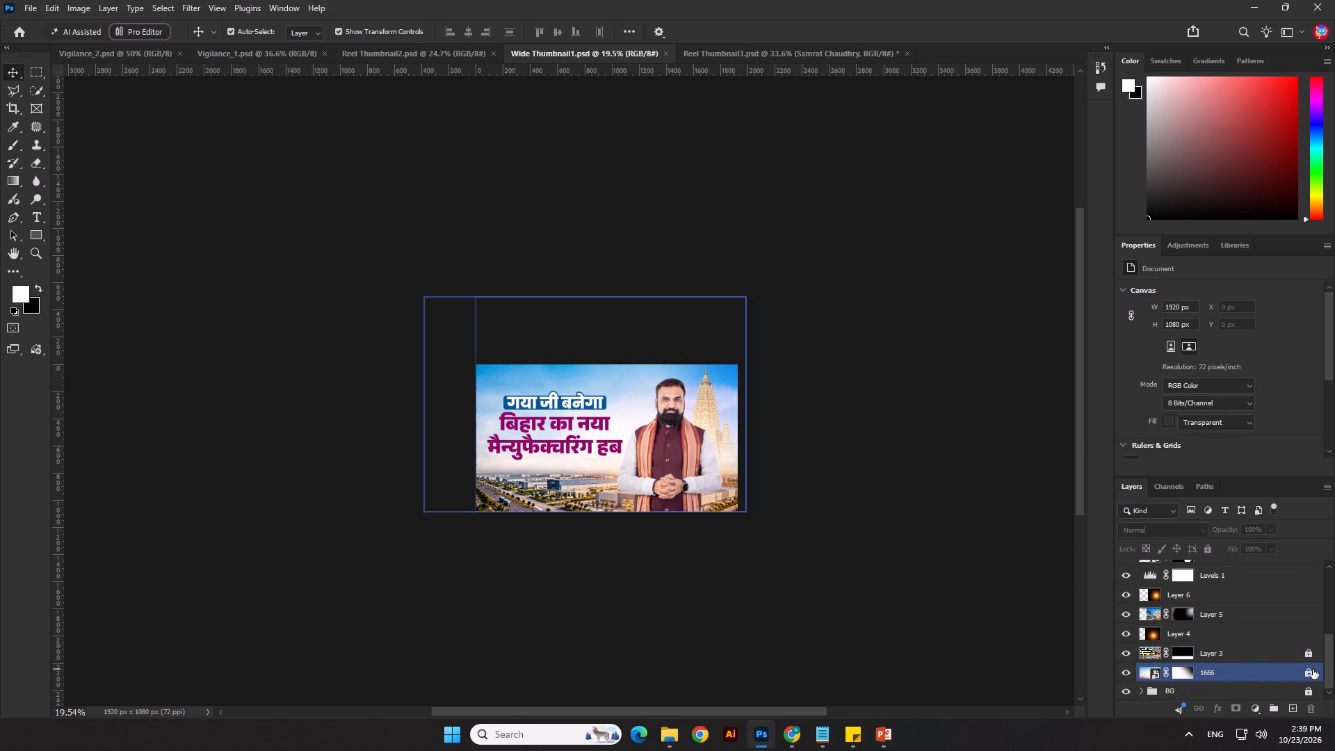
pyautogui.click(1304, 672)
pyautogui.click(1305, 691)
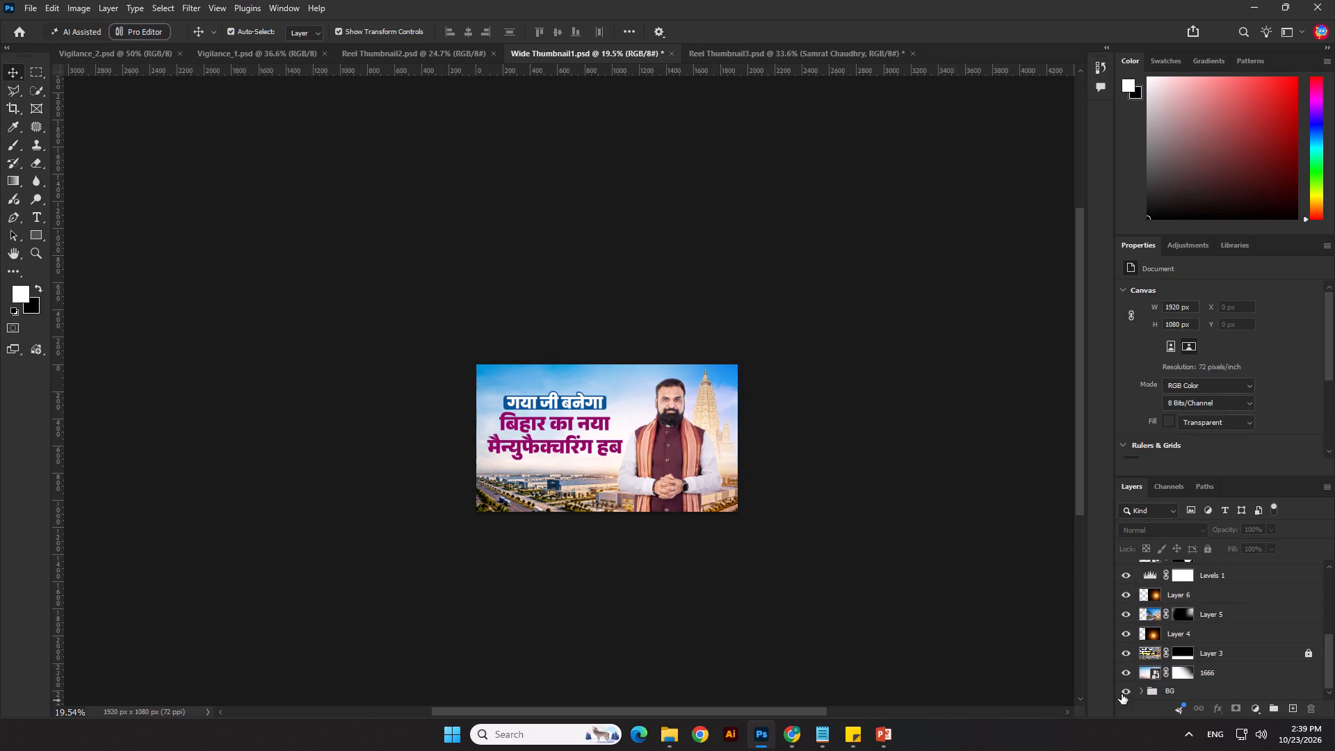
pyautogui.click(1122, 694)
pyautogui.click(1122, 694)
# Copy the BG group from Wide Thumbnail1.psd and paste it directly above the Background layer in Reel Thumbnail3.psd.
pyautogui.click(1199, 691)
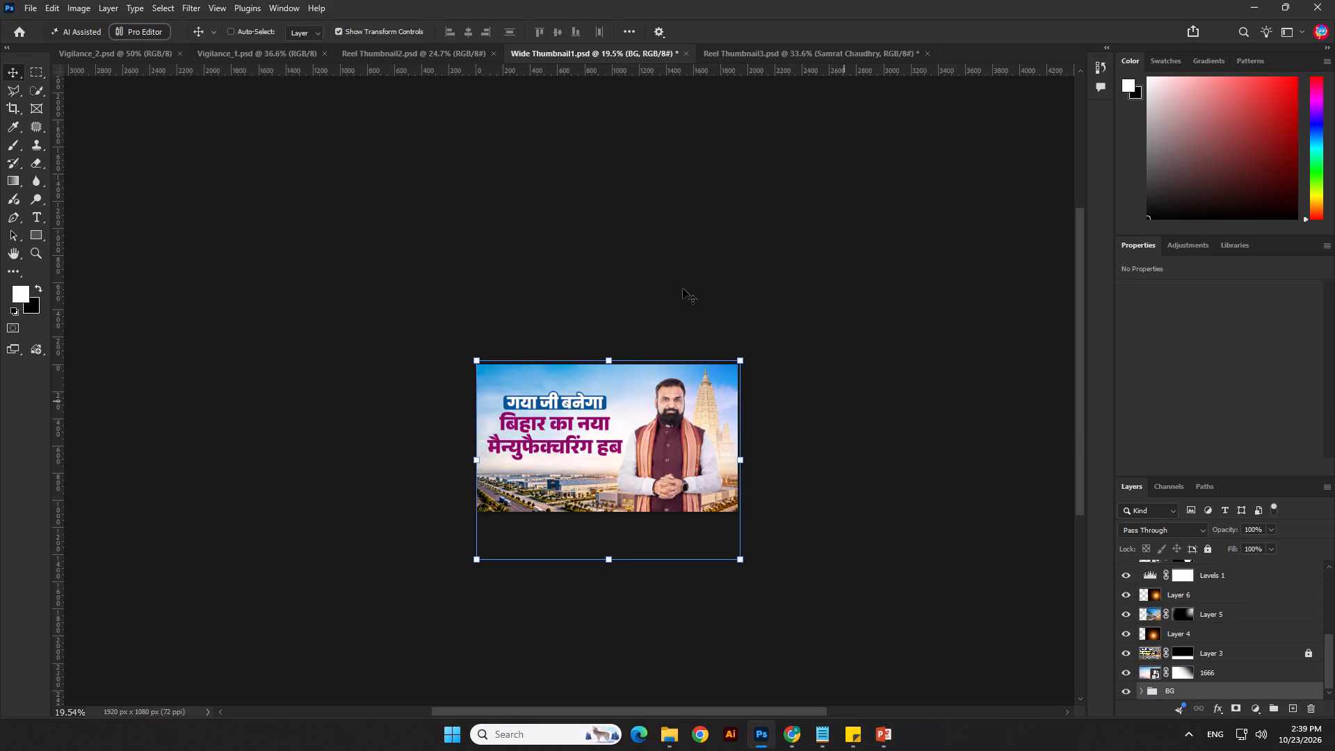
pyautogui.hotkey('ctrl', 'c')
pyautogui.hotkey('ctrl', 'c')
pyautogui.click(752, 51)
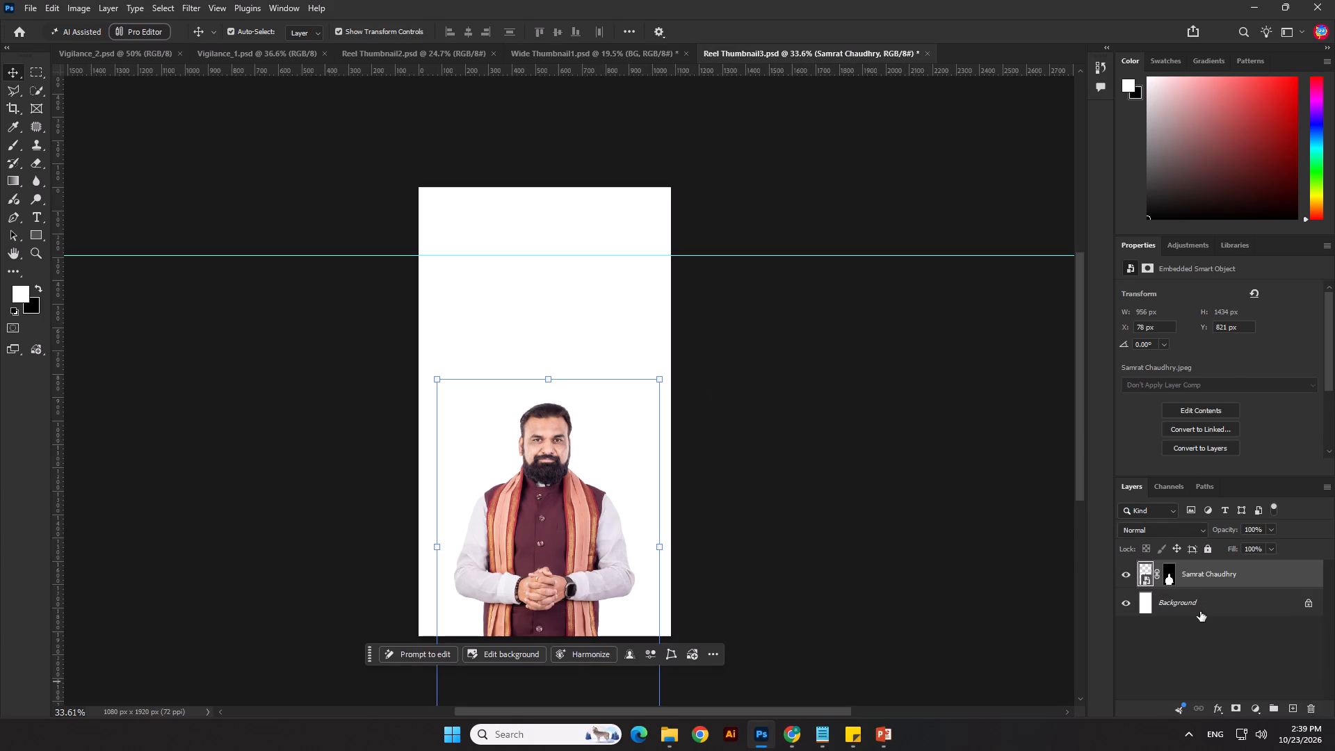
pyautogui.click(1200, 611)
pyautogui.hotkey('ctrl', 'v')
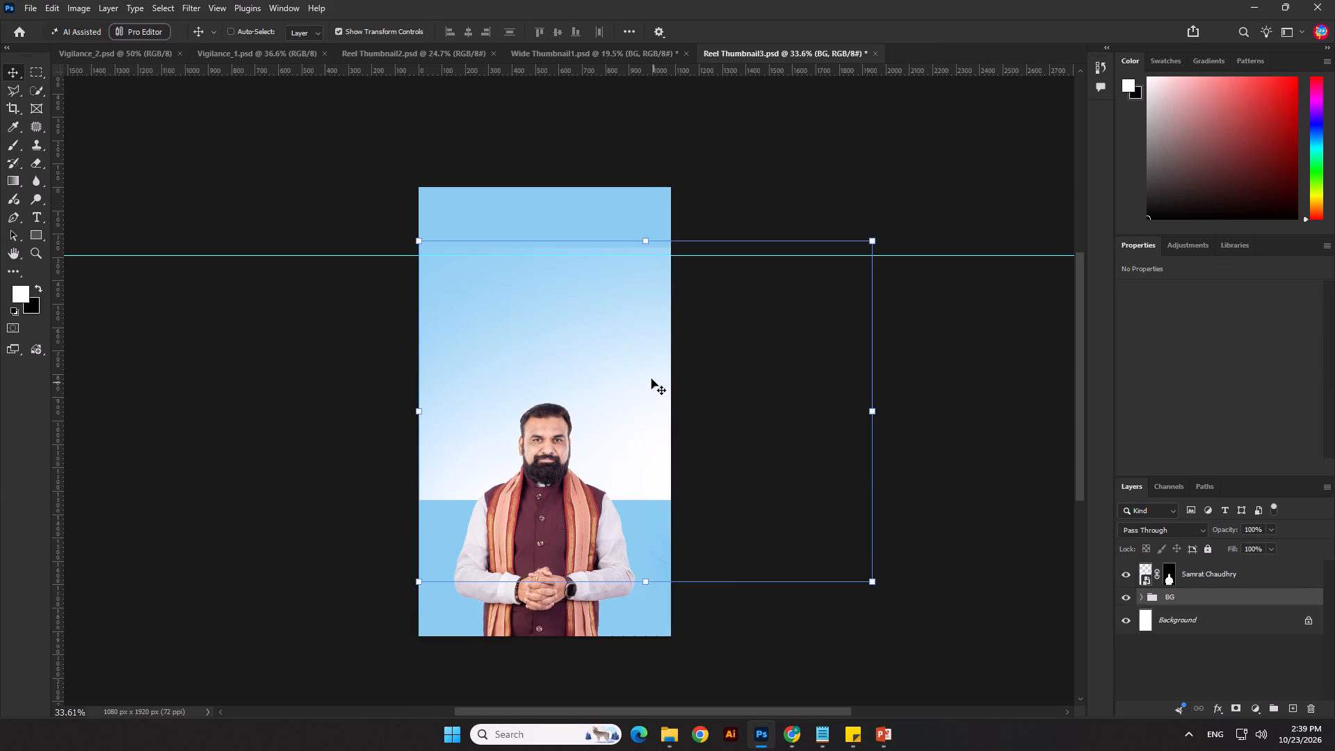
# Enlarge the BG group to about 120% and position it across the canvas width with its lower edge at the canvas bottom.
pyautogui.scroll(-3, 652, 379)
pyautogui.moveTo(652, 277); pyautogui.dragTo(645, 231)
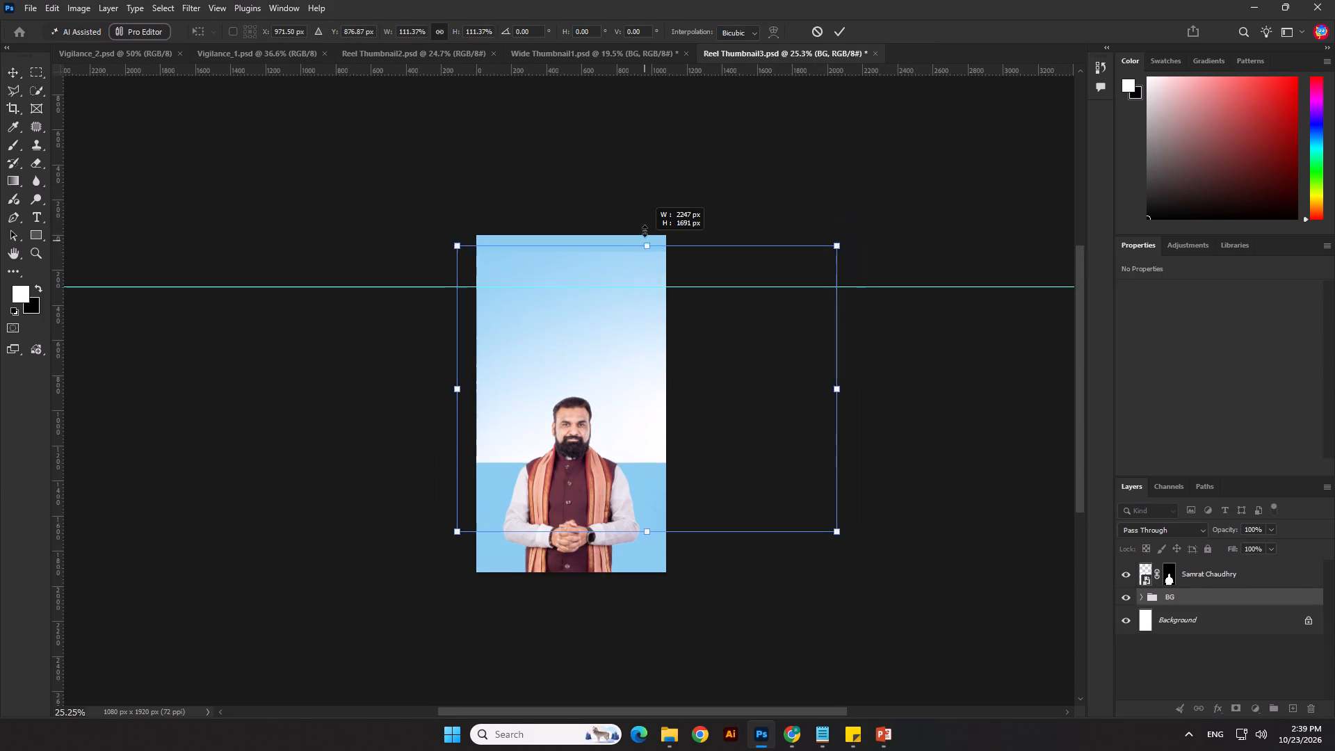
pyautogui.moveTo(645, 231); pyautogui.dragTo(645, 225)
pyautogui.moveTo(640, 325); pyautogui.dragTo(597, 328)
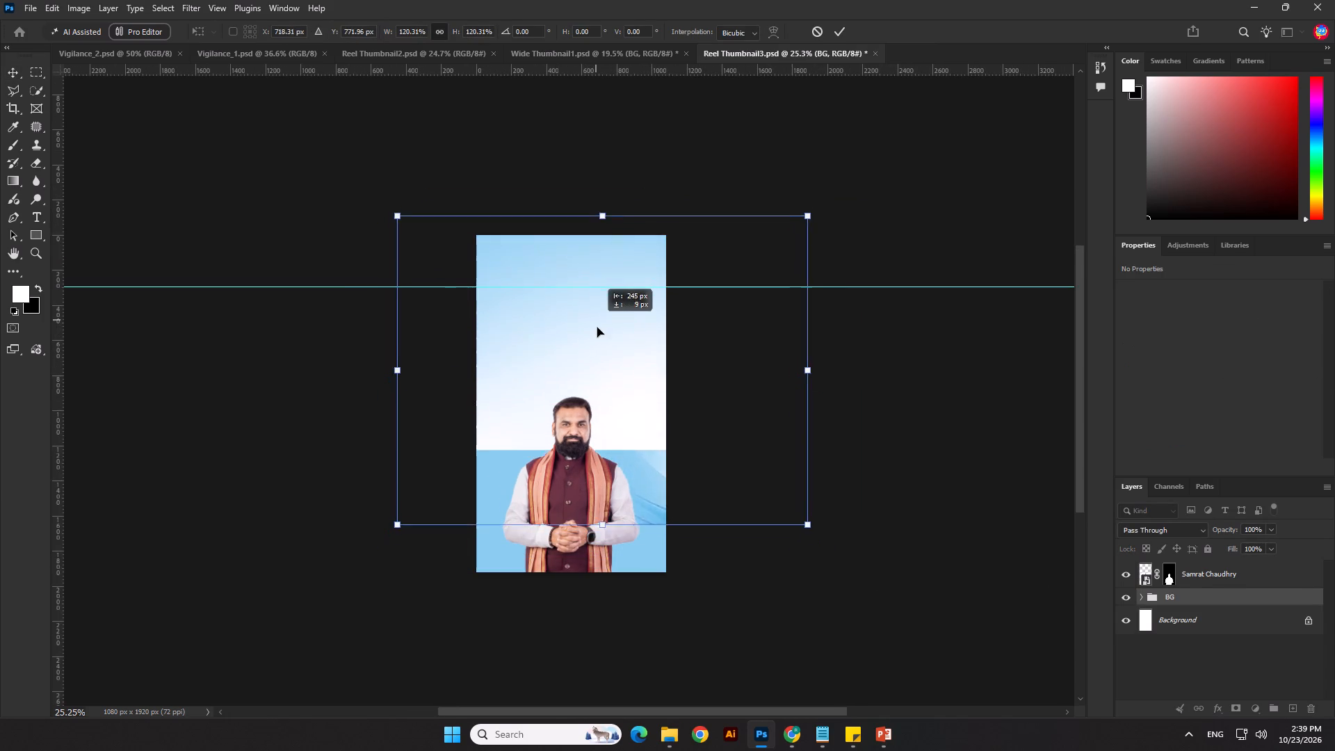
pyautogui.moveTo(597, 328); pyautogui.dragTo(599, 371)
pyautogui.press('Return')
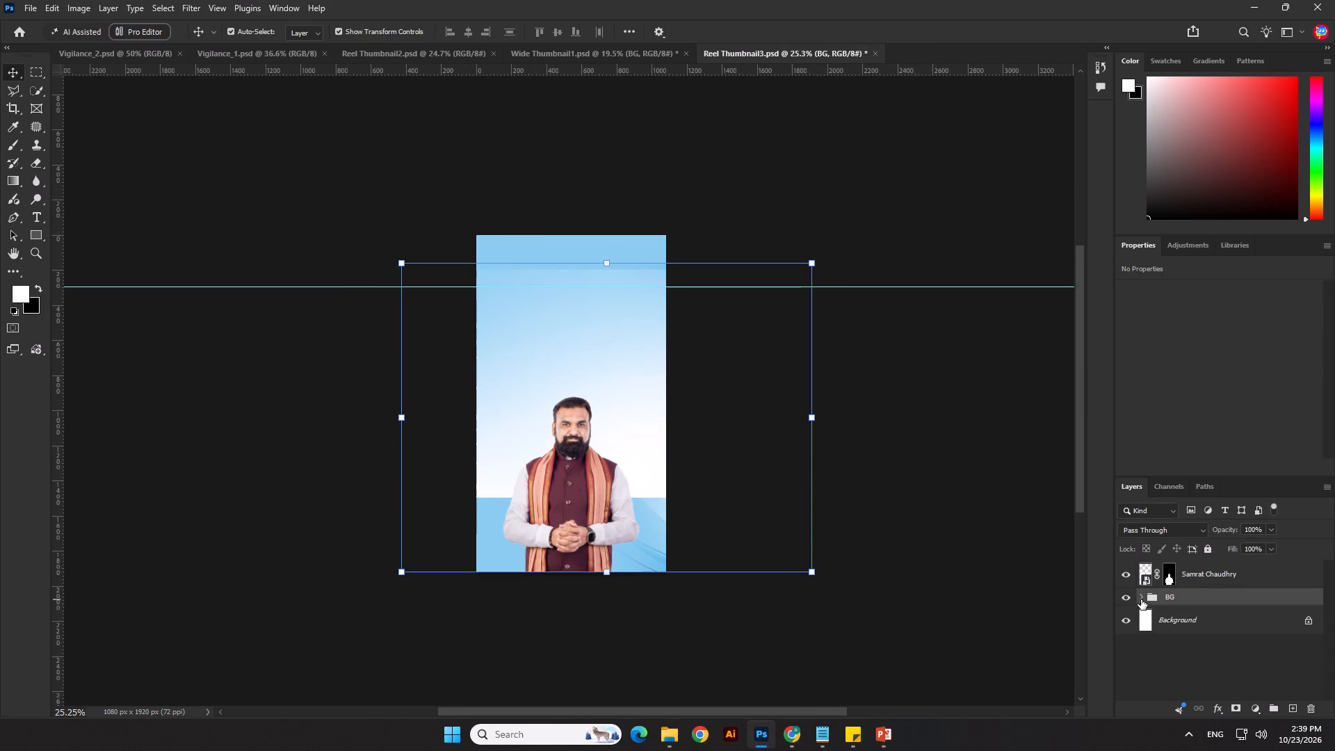
# Expand the BG group and delete the layer mask from Layer 1.
pyautogui.click(1141, 599)
pyautogui.click(1204, 657)
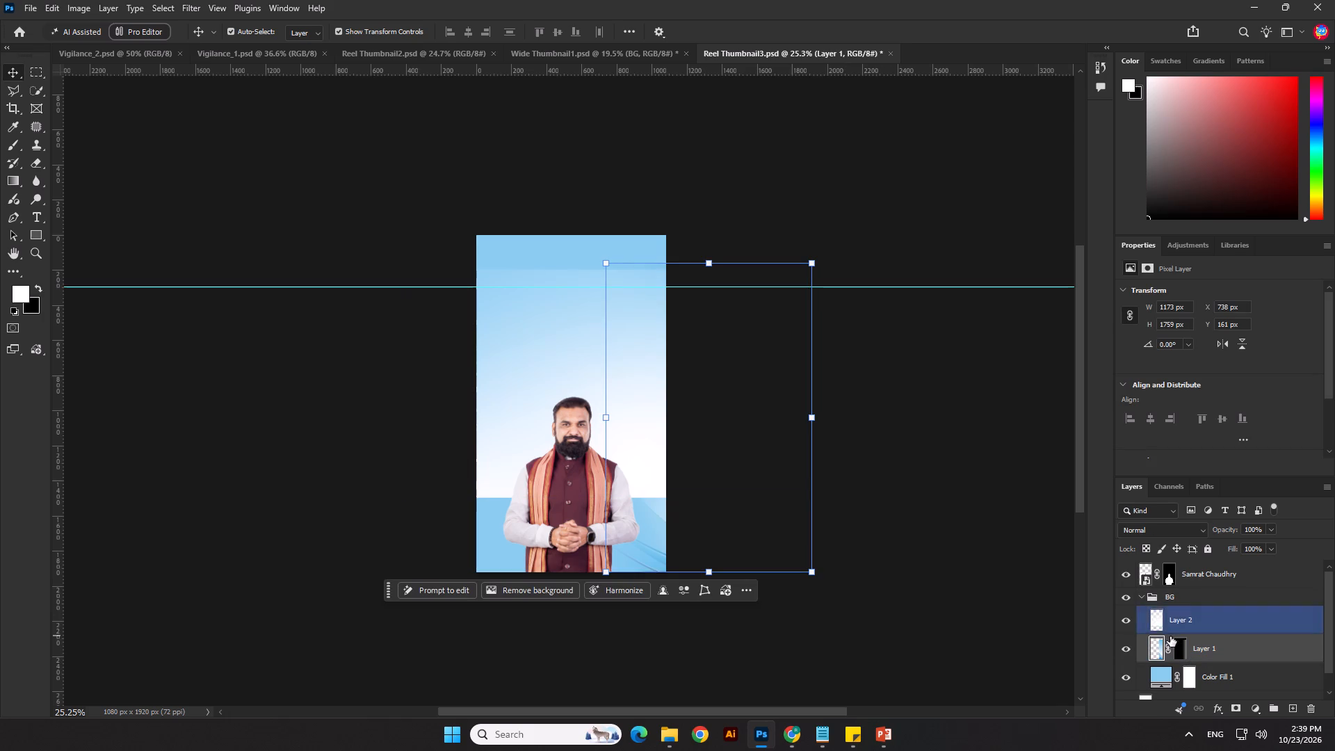
pyautogui.click(1181, 648)
pyautogui.rightClick(1181, 648)
pyautogui.click(1233, 532)
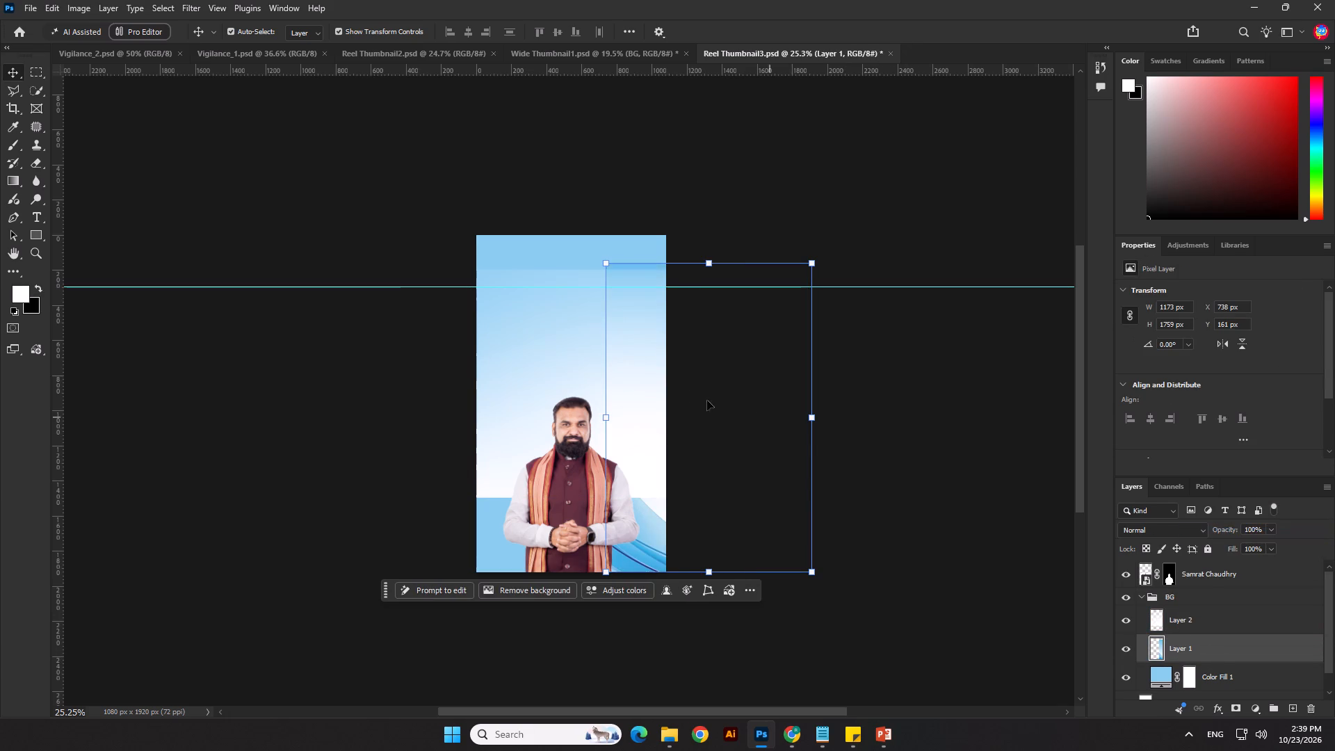
# Move Layer 1 over the canvas so it spans the full width with its upper edge at the canvas top.
pyautogui.click(703, 264)
pyautogui.moveTo(729, 344); pyautogui.dragTo(590, 318)
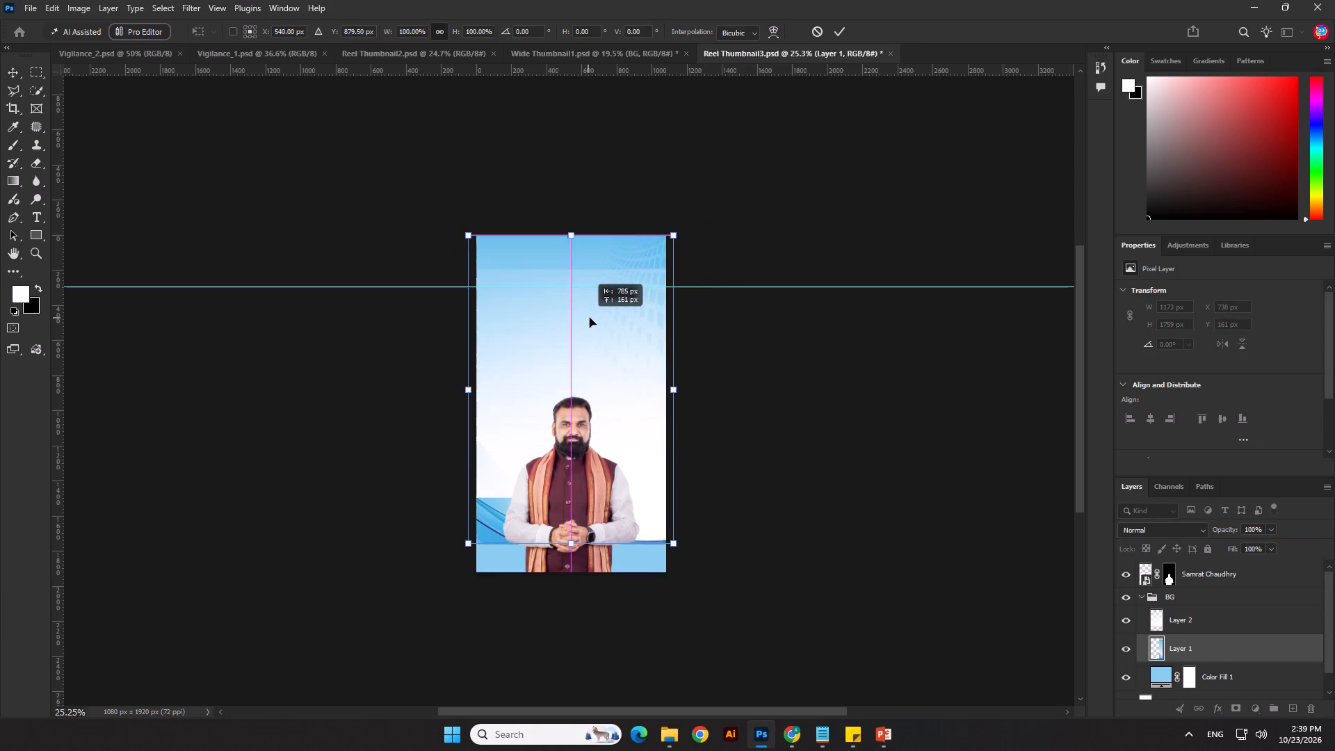
pyautogui.moveTo(590, 318); pyautogui.dragTo(594, 315)
pyautogui.press('Return')
# Delete Layer 2 from the BG group in Reel Thumbnail3.psd.
pyautogui.click(1195, 620)
pyautogui.press('Delete')
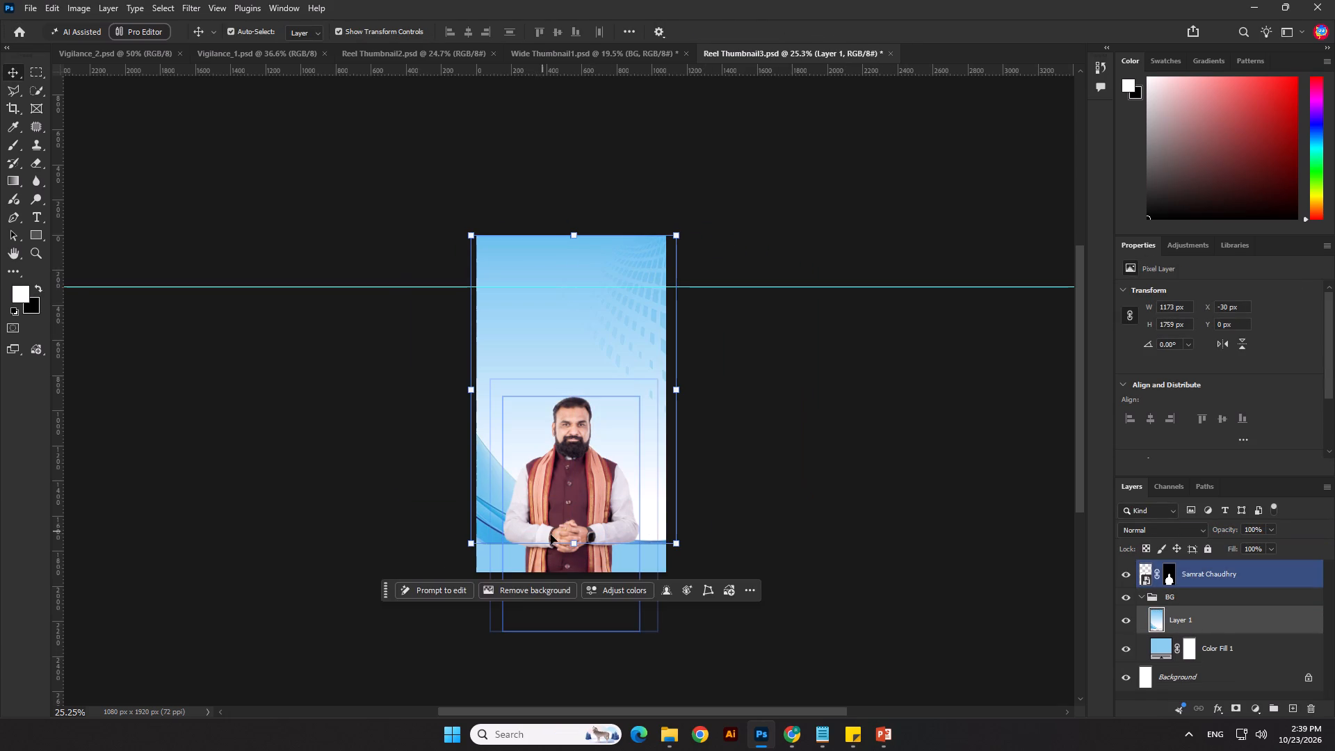
# Enlarge Layer 1 proportionally to about 1339 x 2008 px so it extends past the canvas bottom.
pyautogui.moveTo(573, 544); pyautogui.dragTo(565, 588)
pyautogui.press('Return')
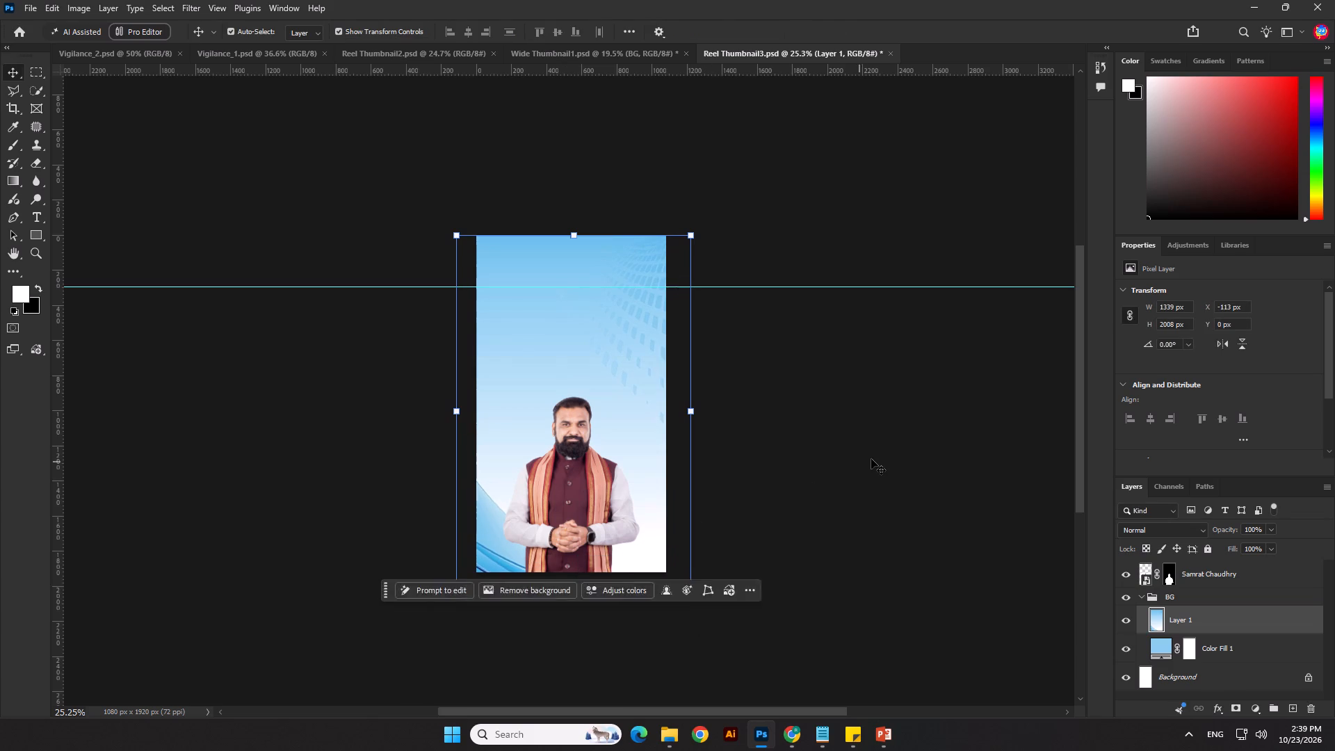
pyautogui.click(871, 458)
pyautogui.click(730, 533)
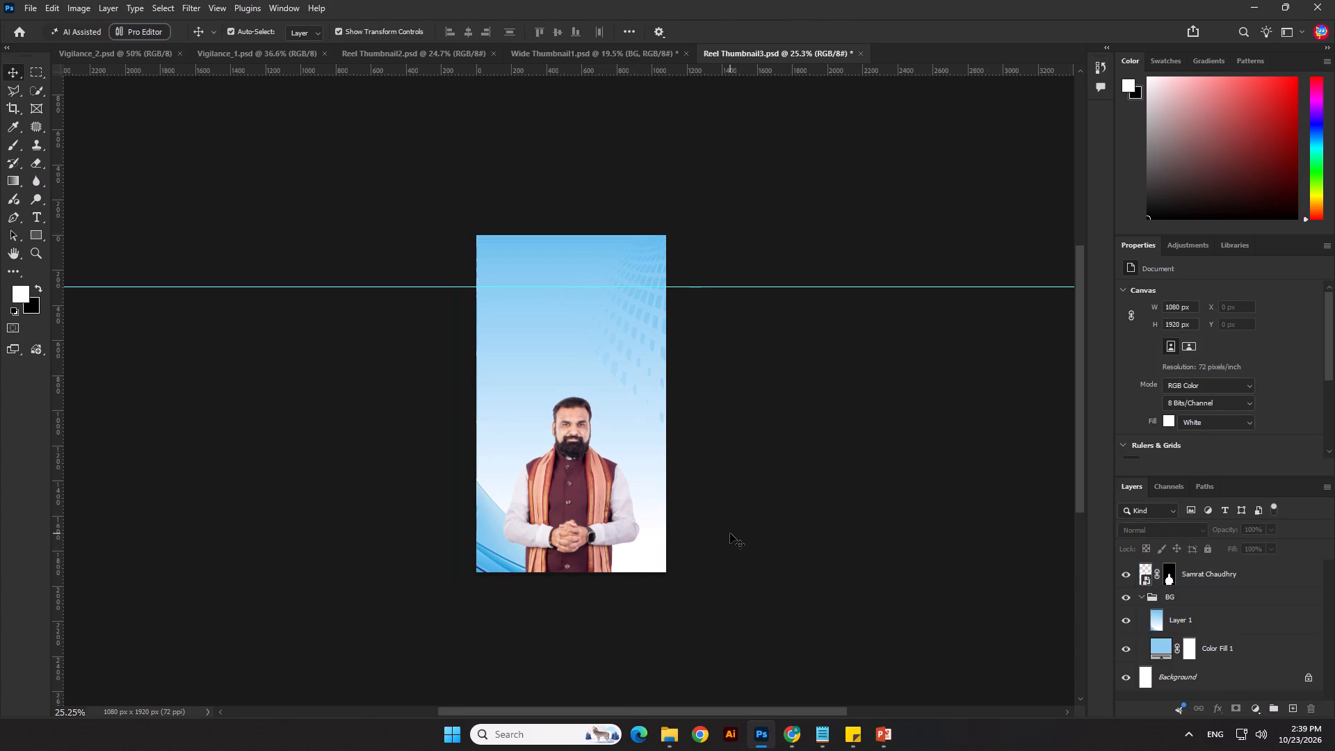
# Toggle Layer 1's visibility to check its effect on the background.
pyautogui.doubleClick(1128, 624)
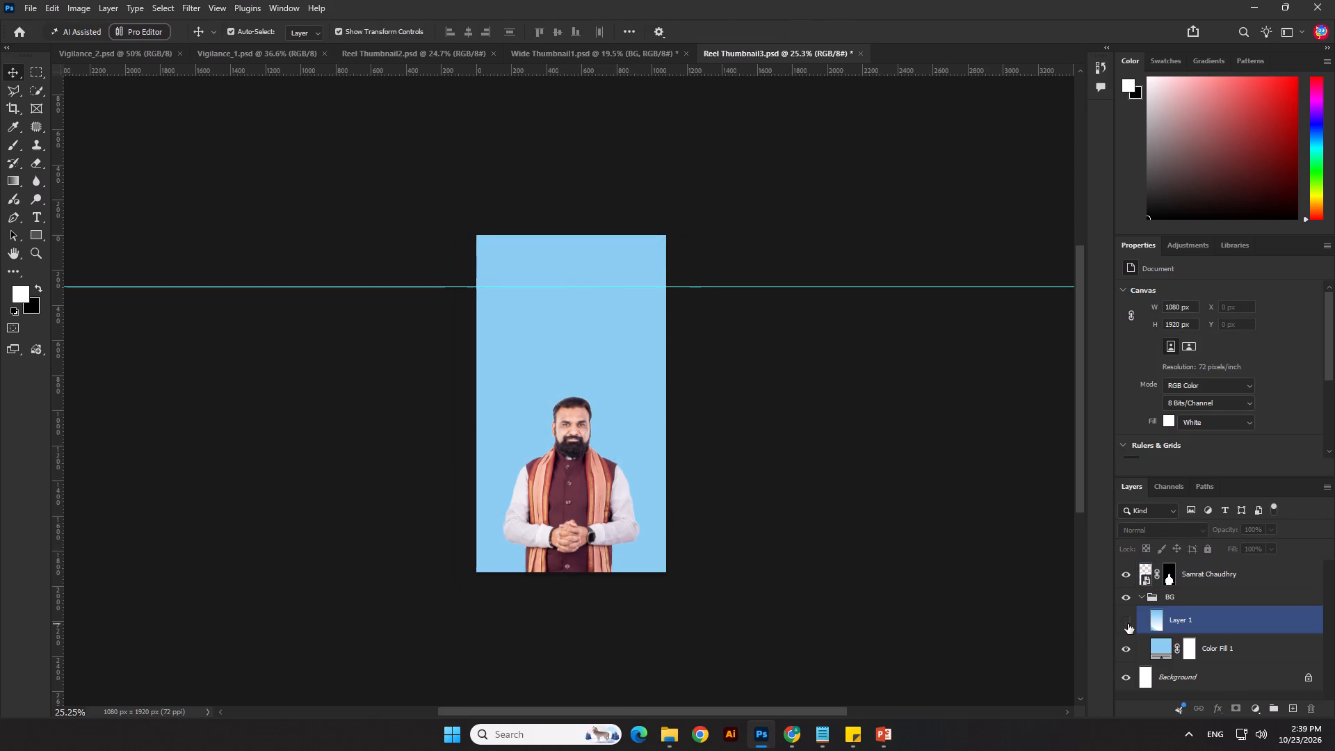
pyautogui.click(887, 536)
# Copy the temple Layer 5 from Wide Thumbnail1.psd into Reel Thumbnail3.psd and place it between the man's layer and the BG group.
pyautogui.click(652, 54)
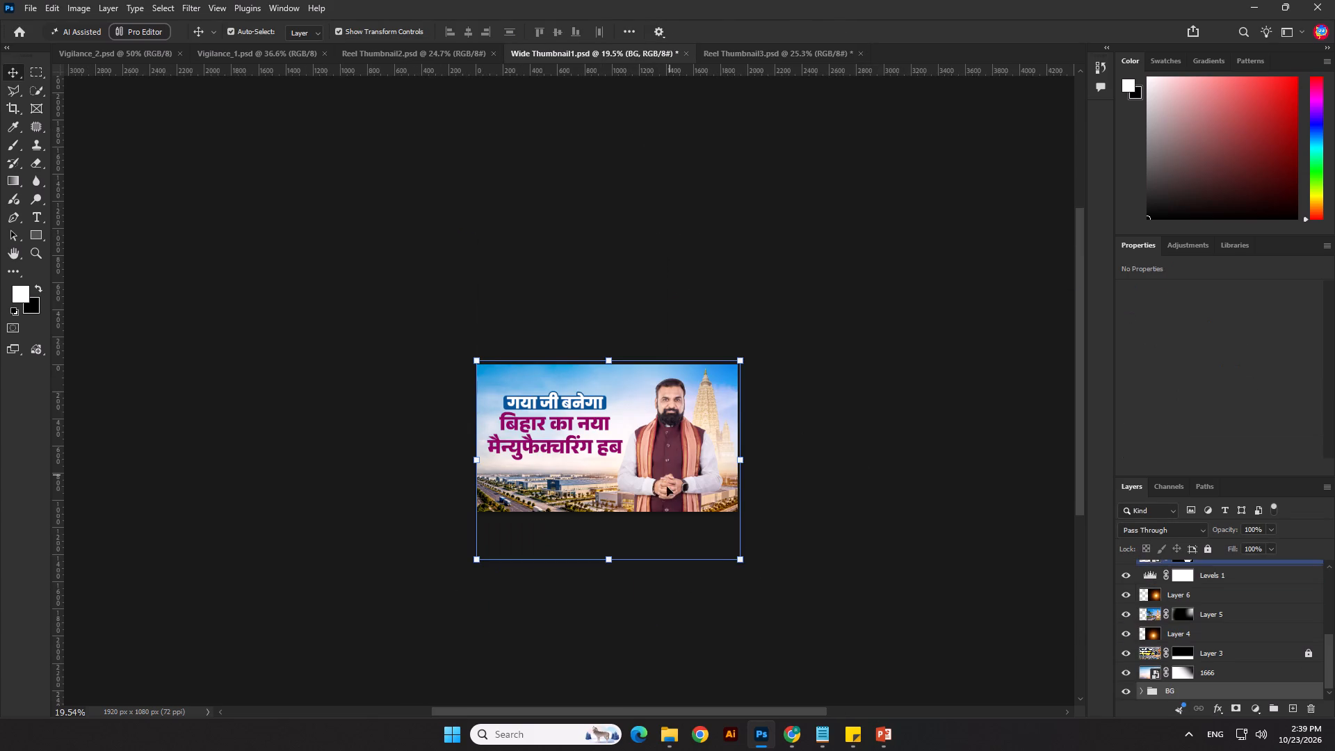
pyautogui.click(711, 402)
pyautogui.click(1206, 612)
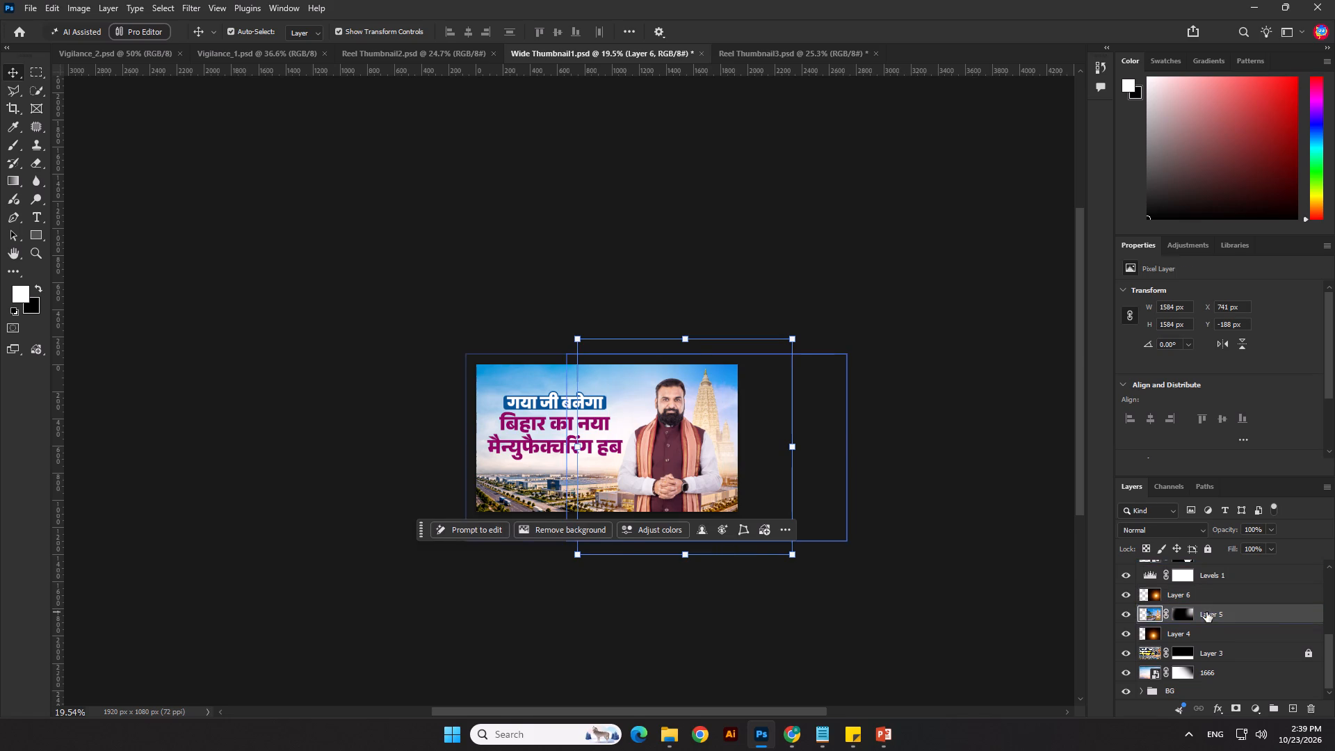
pyautogui.hotkey('ctrl', 'c')
pyautogui.hotkey('ctrl', 'c')
pyautogui.click(738, 45)
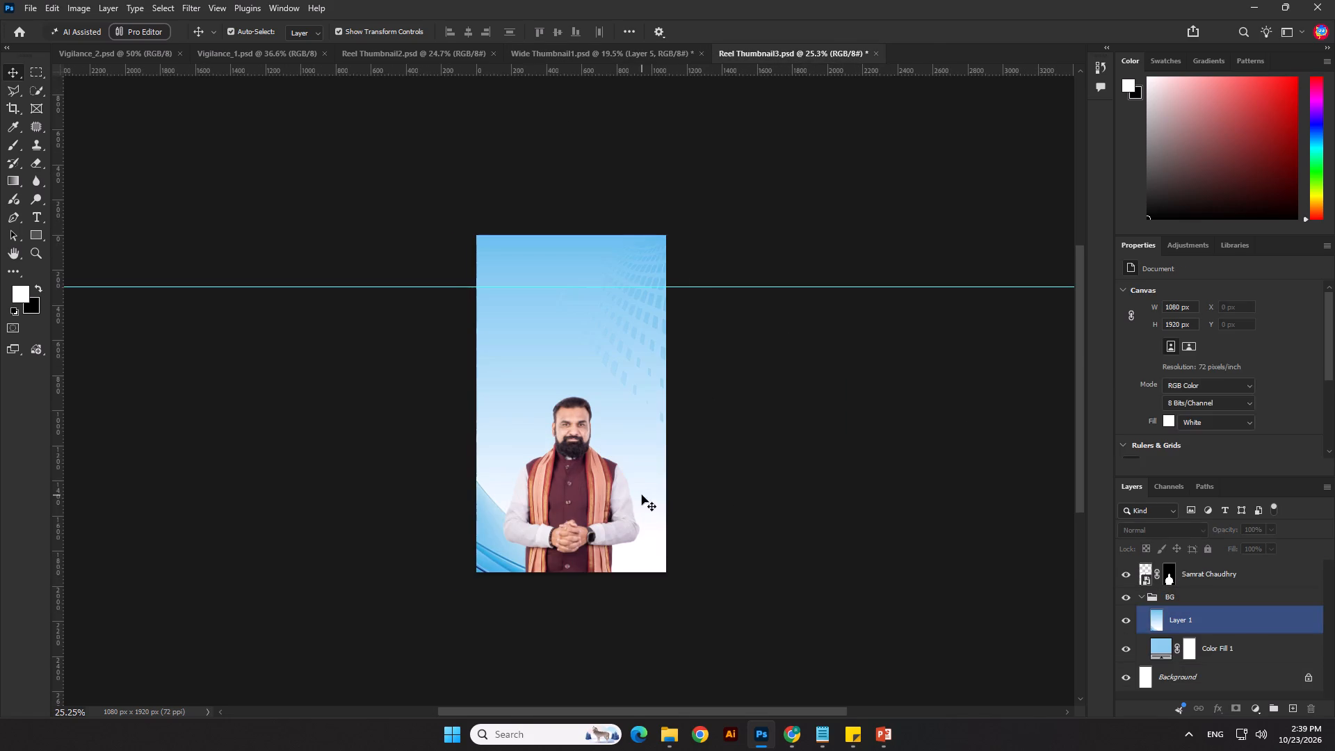
pyautogui.click(602, 511)
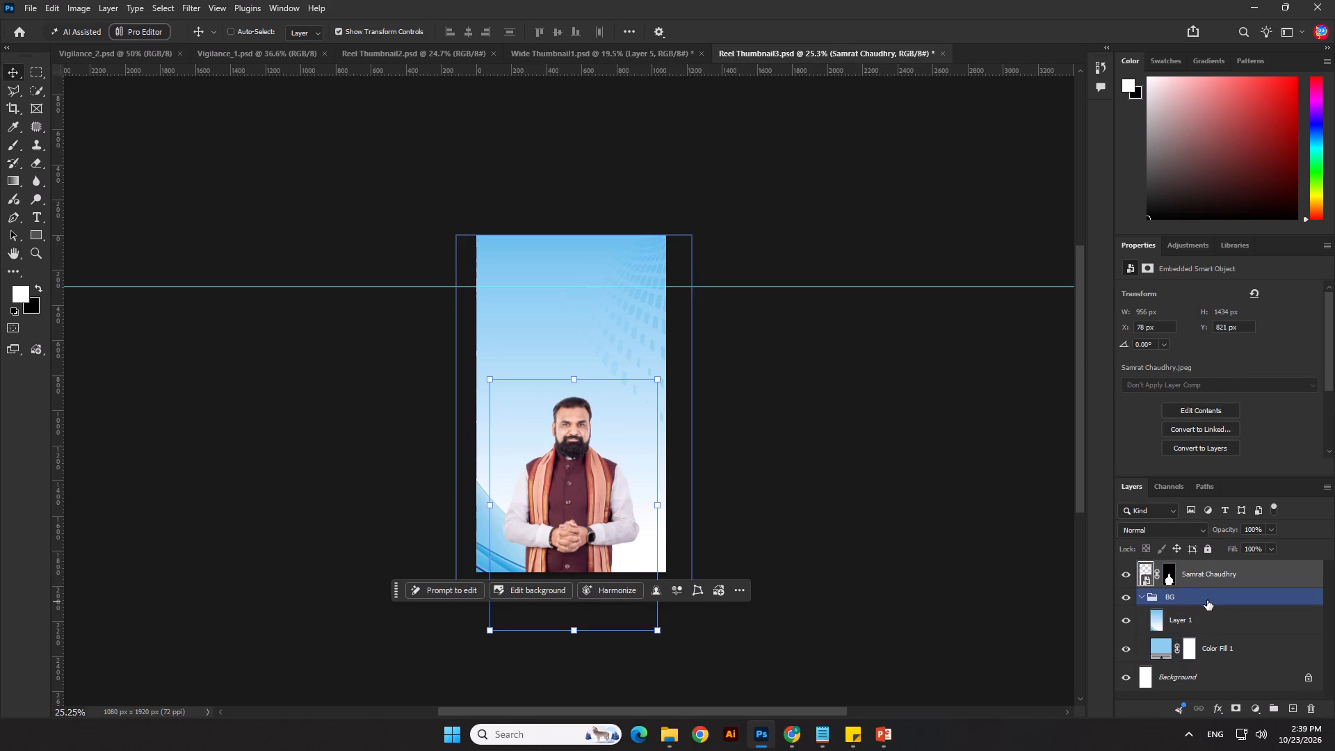
pyautogui.hotkey('ctrl', 'v')
pyautogui.moveTo(1213, 580); pyautogui.dragTo(1209, 629)
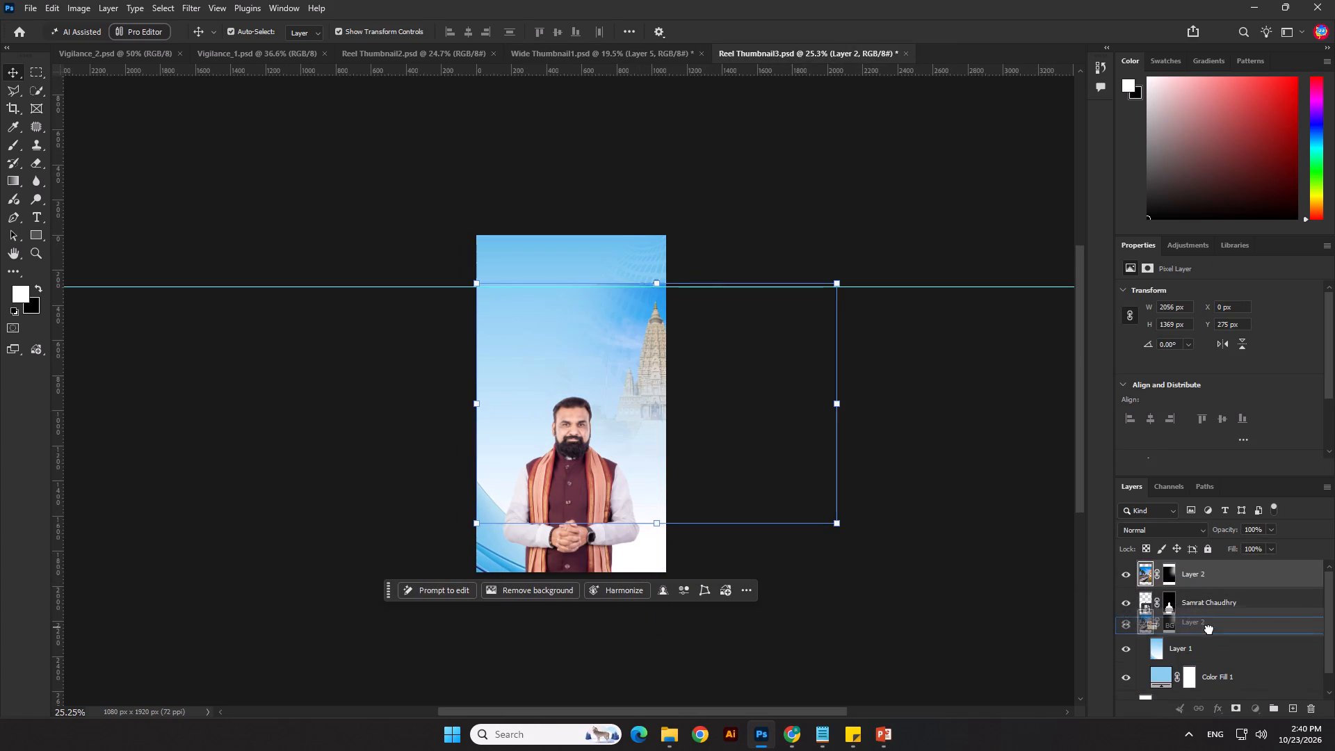
pyautogui.moveTo(1209, 629); pyautogui.dragTo(1215, 615)
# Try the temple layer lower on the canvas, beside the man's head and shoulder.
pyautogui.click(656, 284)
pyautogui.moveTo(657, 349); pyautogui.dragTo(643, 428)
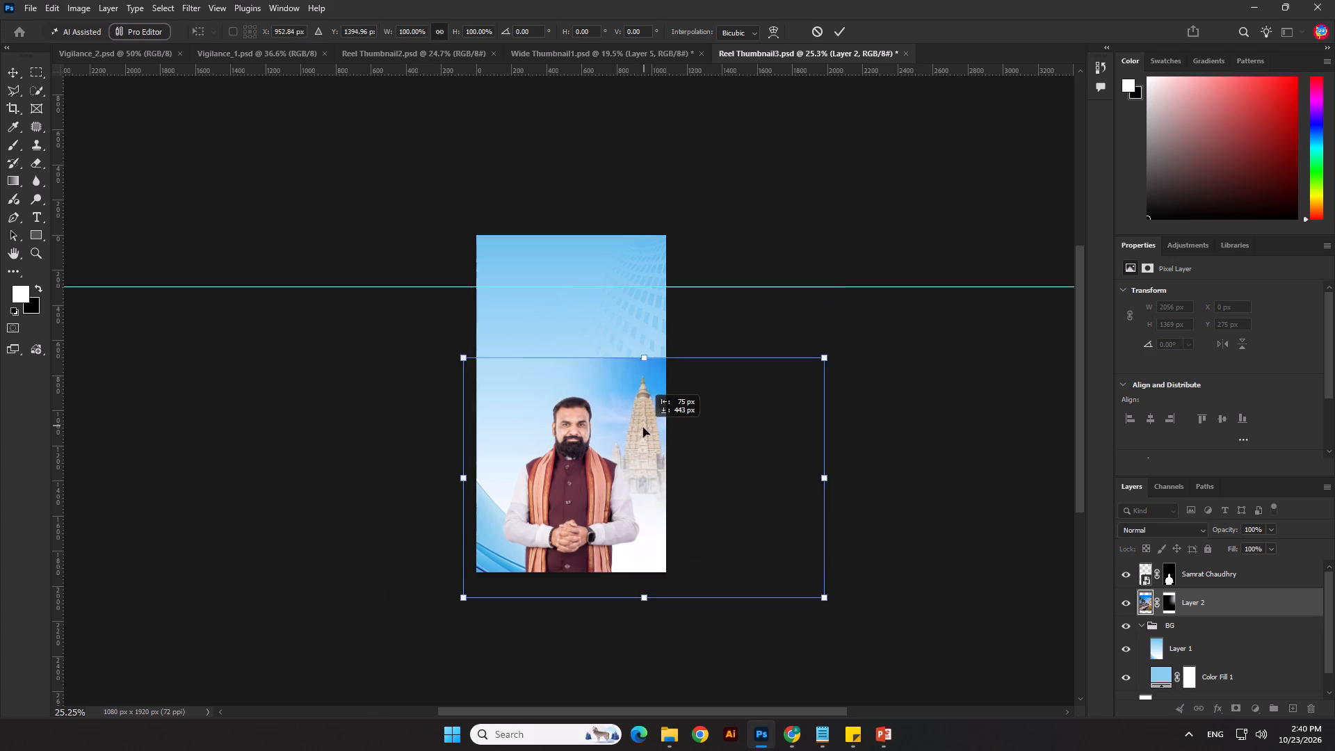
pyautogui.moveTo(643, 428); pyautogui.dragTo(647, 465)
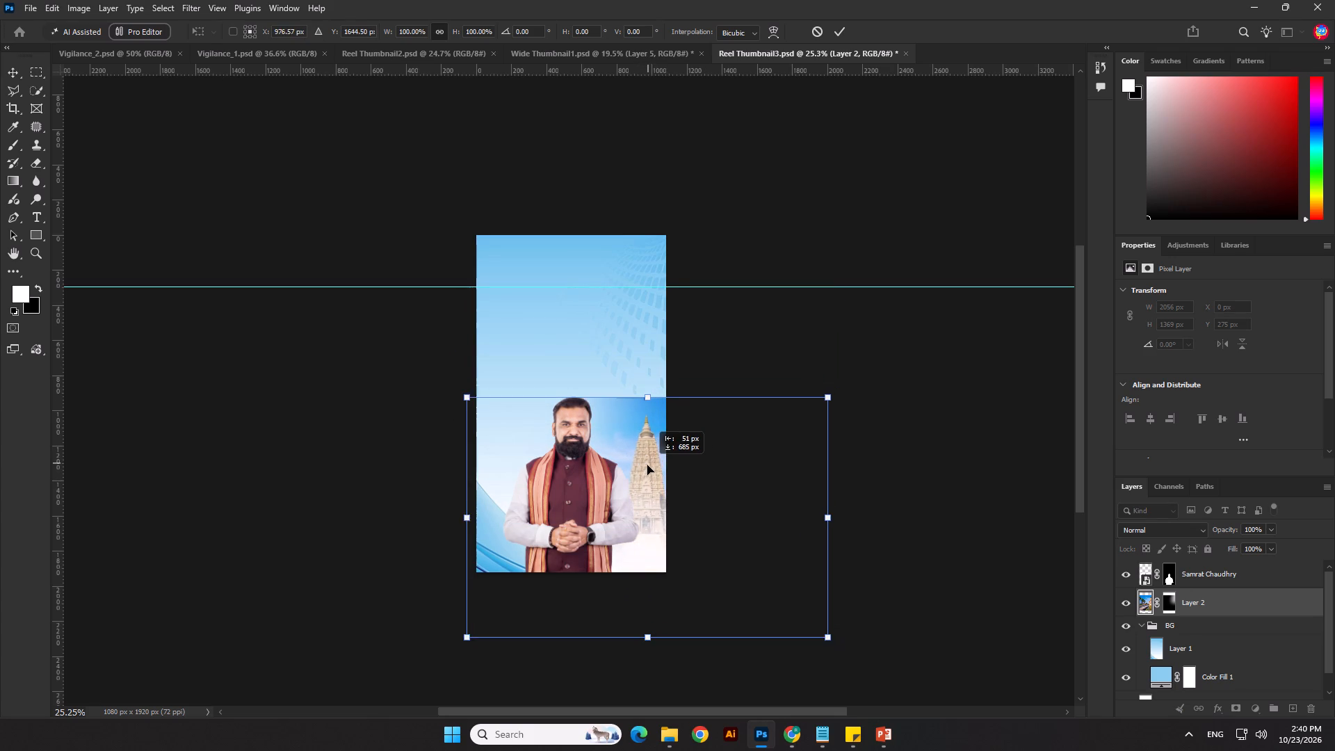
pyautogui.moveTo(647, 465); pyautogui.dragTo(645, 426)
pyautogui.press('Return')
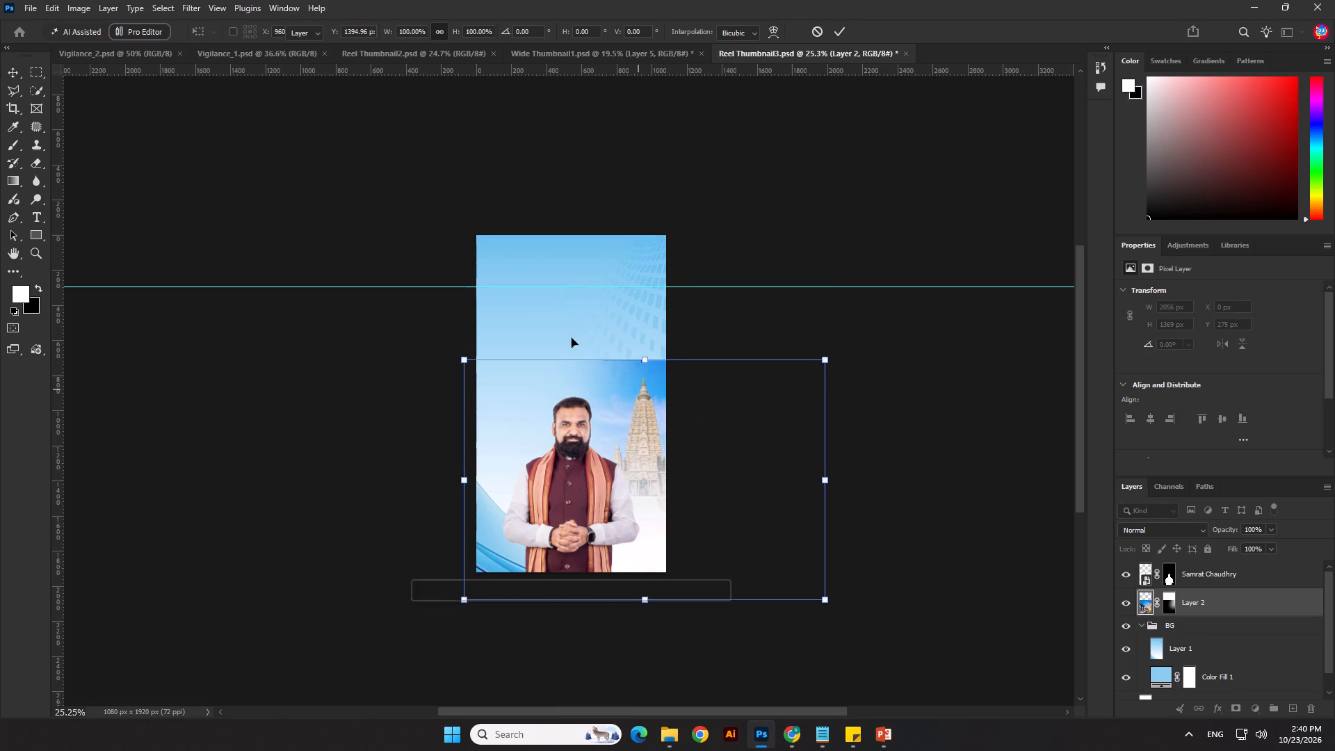
# Enlarge Layer 1 in the BG group further so its lower edge extends well below the canvas.
pyautogui.click(613, 261)
pyautogui.scroll(-4, 613, 261)
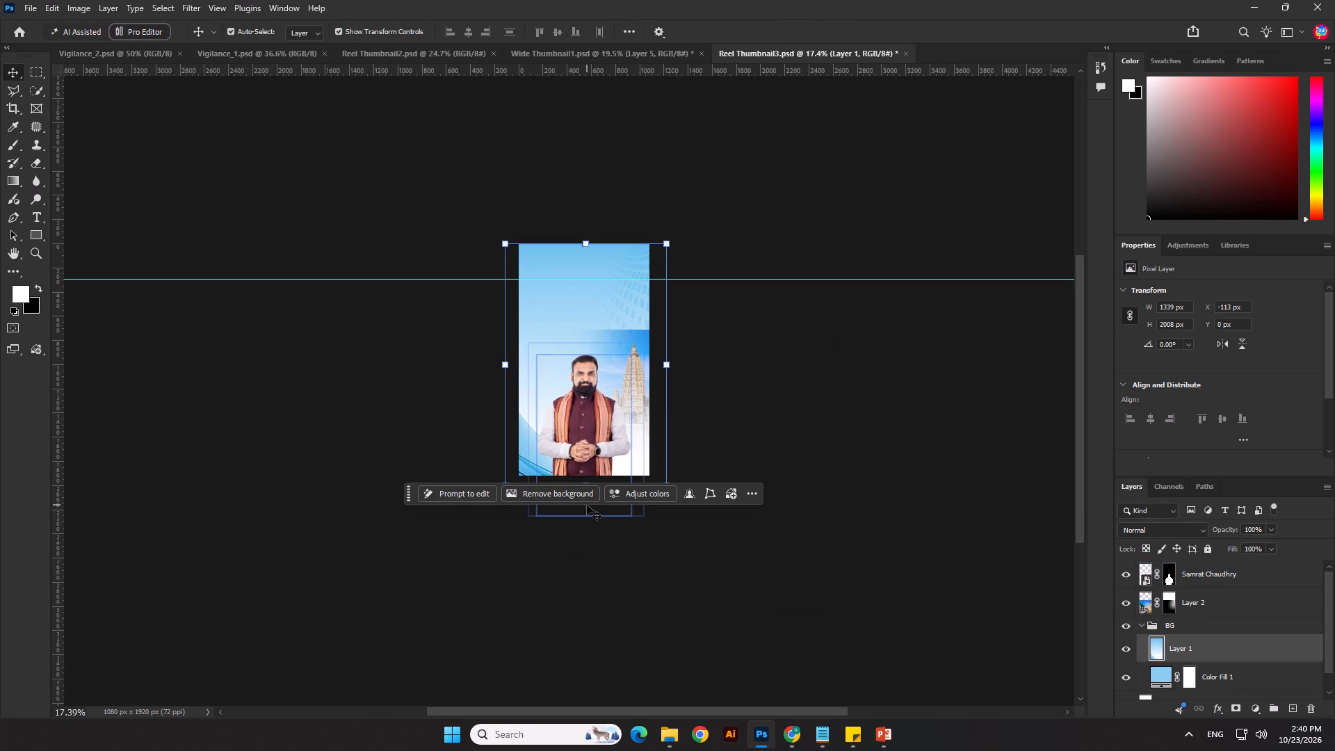
pyautogui.moveTo(407, 496); pyautogui.dragTo(410, 558)
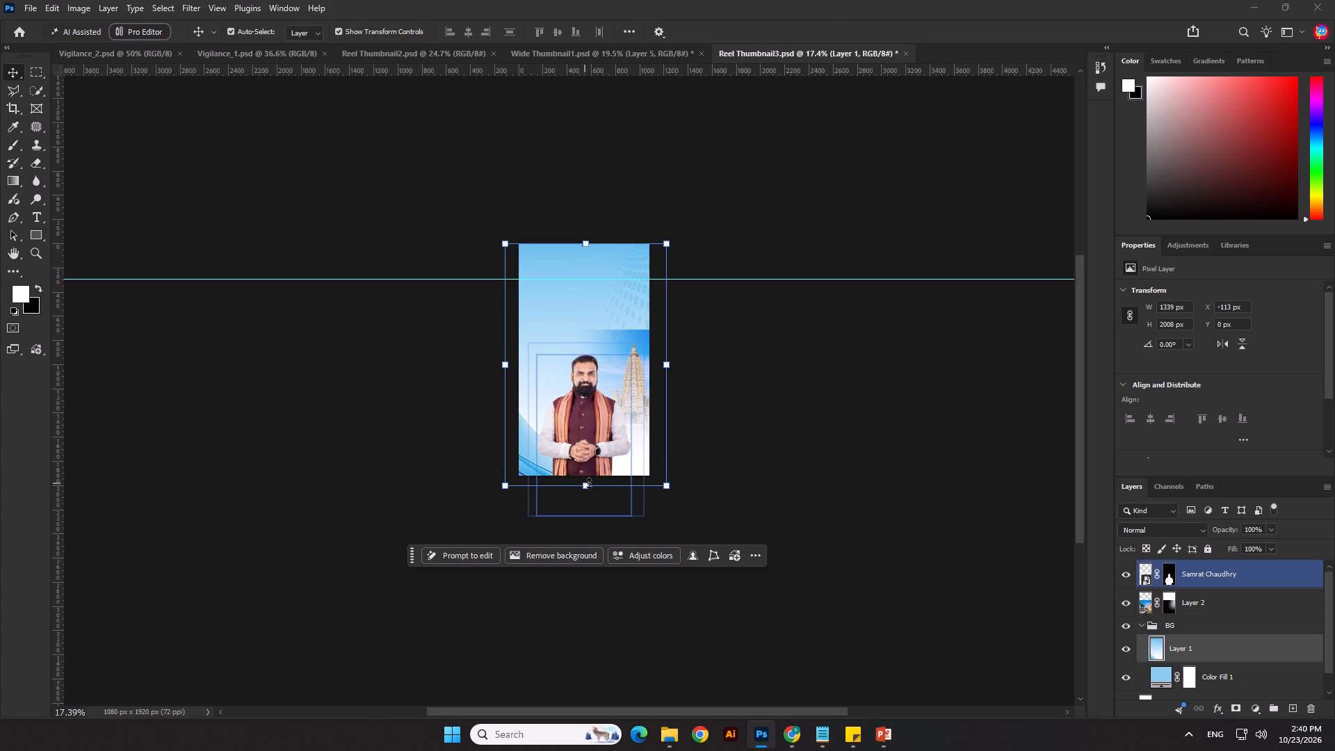
pyautogui.moveTo(589, 483); pyautogui.dragTo(567, 547)
pyautogui.press('Return')
pyautogui.click(779, 382)
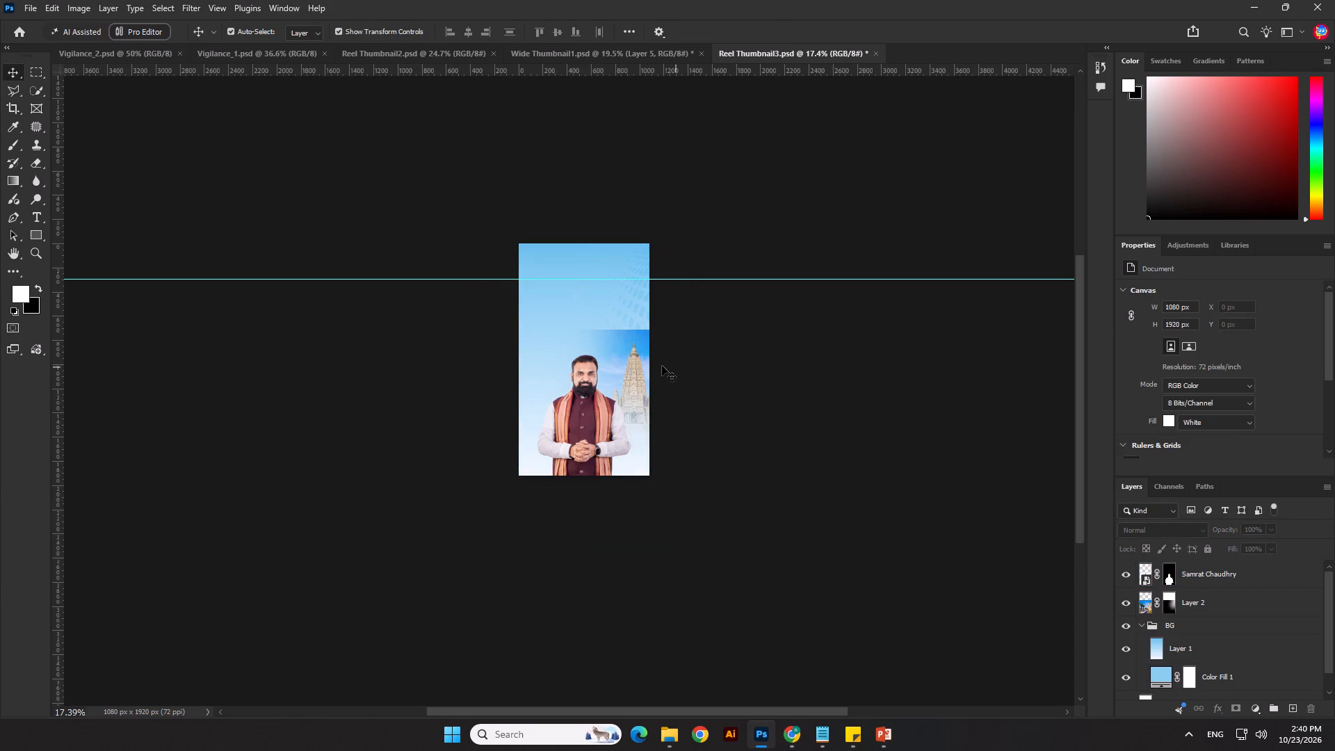
# Move the temple layer up to the canvas top, at about X -67 px, Y 0 px.
pyautogui.click(637, 357)
pyautogui.moveTo(638, 377); pyautogui.dragTo(647, 290)
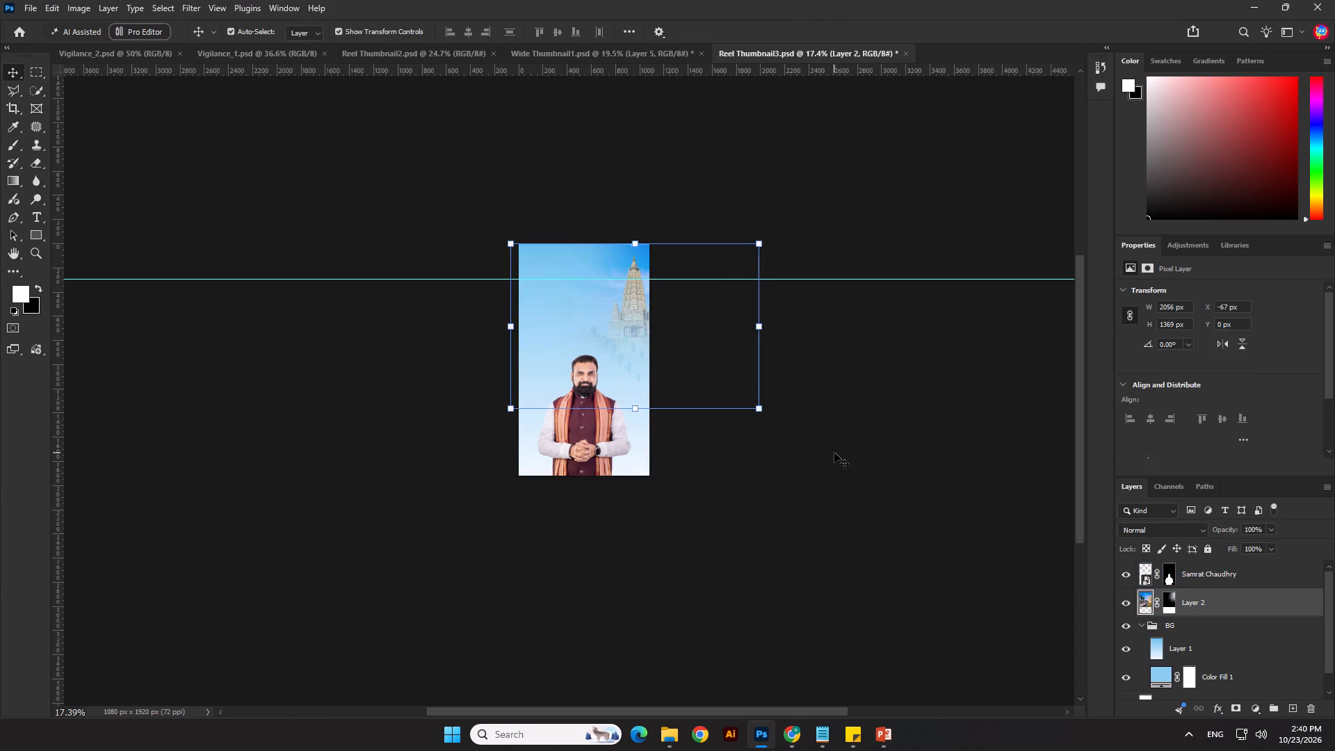
pyautogui.click(834, 453)
# Copy the 1666 sky layer from Wide Thumbnail1.psd into Reel Thumbnail3.psd and place it between Layer 2 and the BG group.
pyautogui.scroll(3, 654, 430)
pyautogui.click(595, 49)
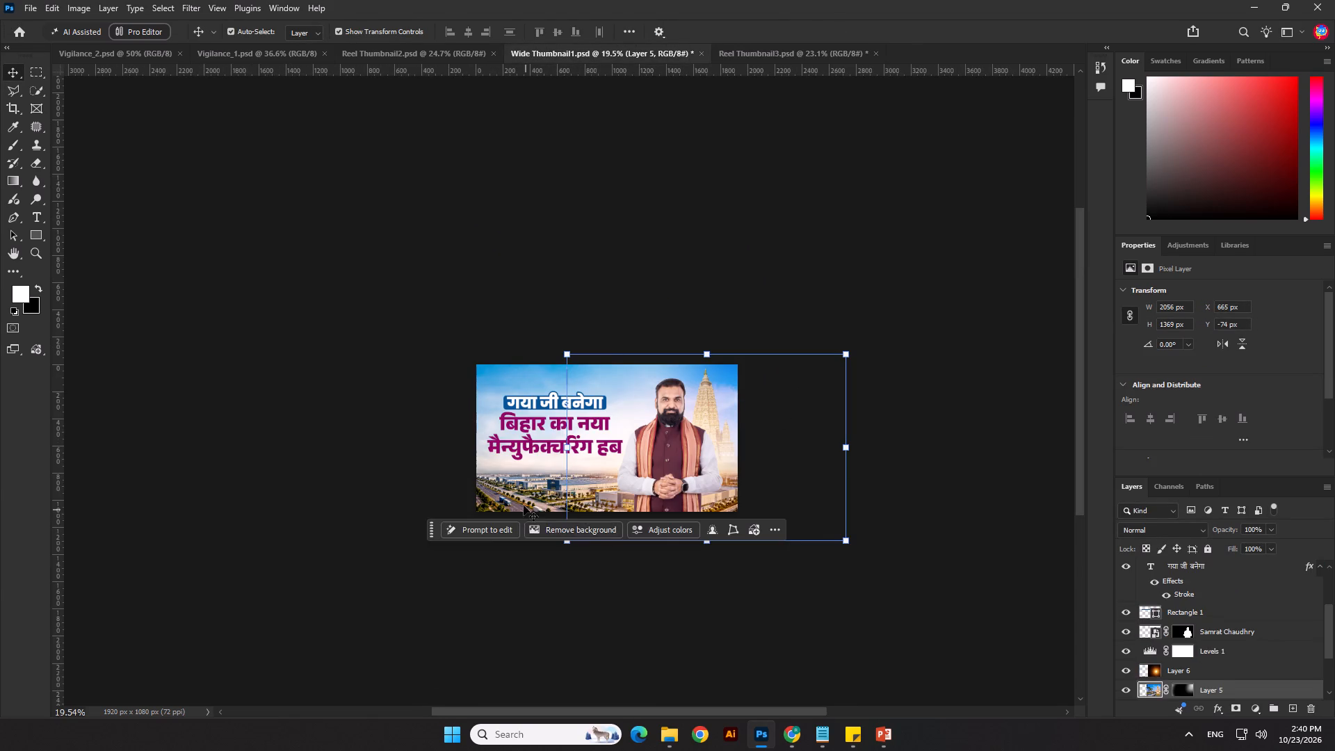
pyautogui.click(519, 494)
pyautogui.hotkey('ctrl', 'c')
pyautogui.click(764, 43)
pyautogui.click(766, 56)
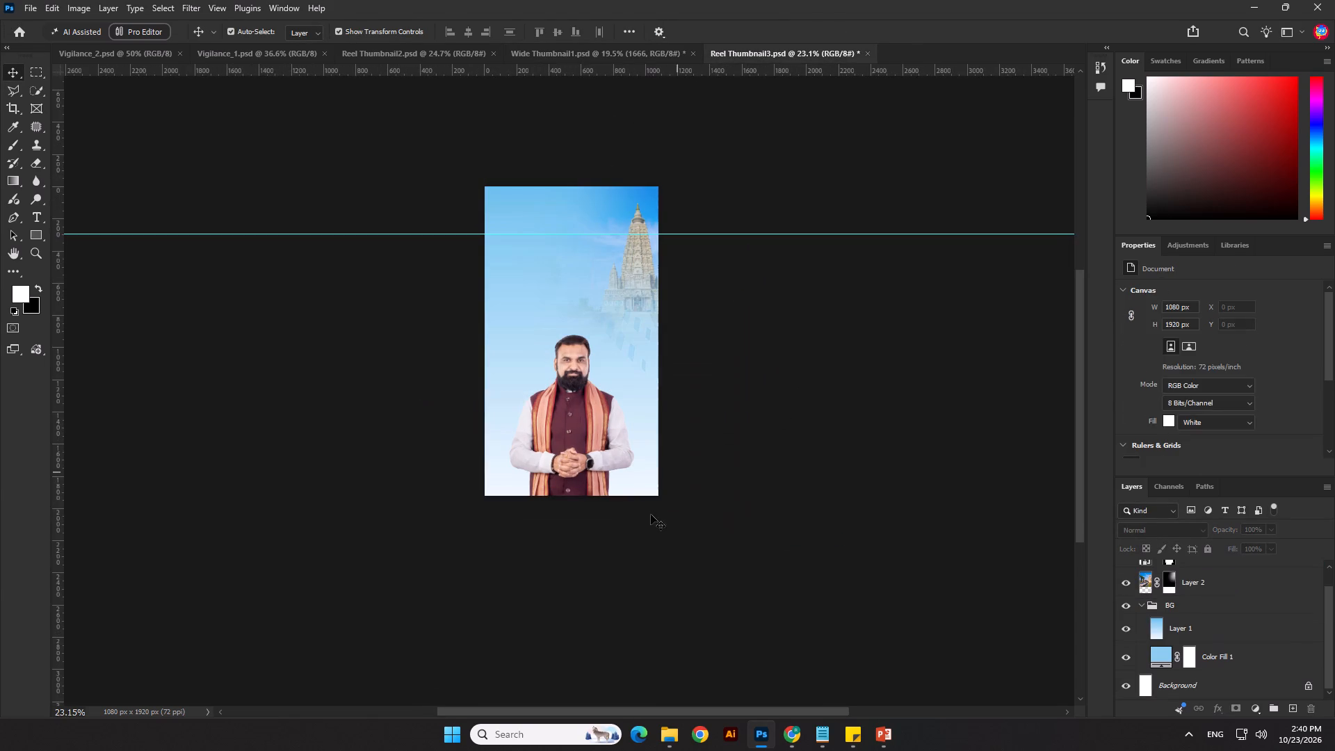
pyautogui.click(635, 485)
pyautogui.hotkey('ctrl', 'v')
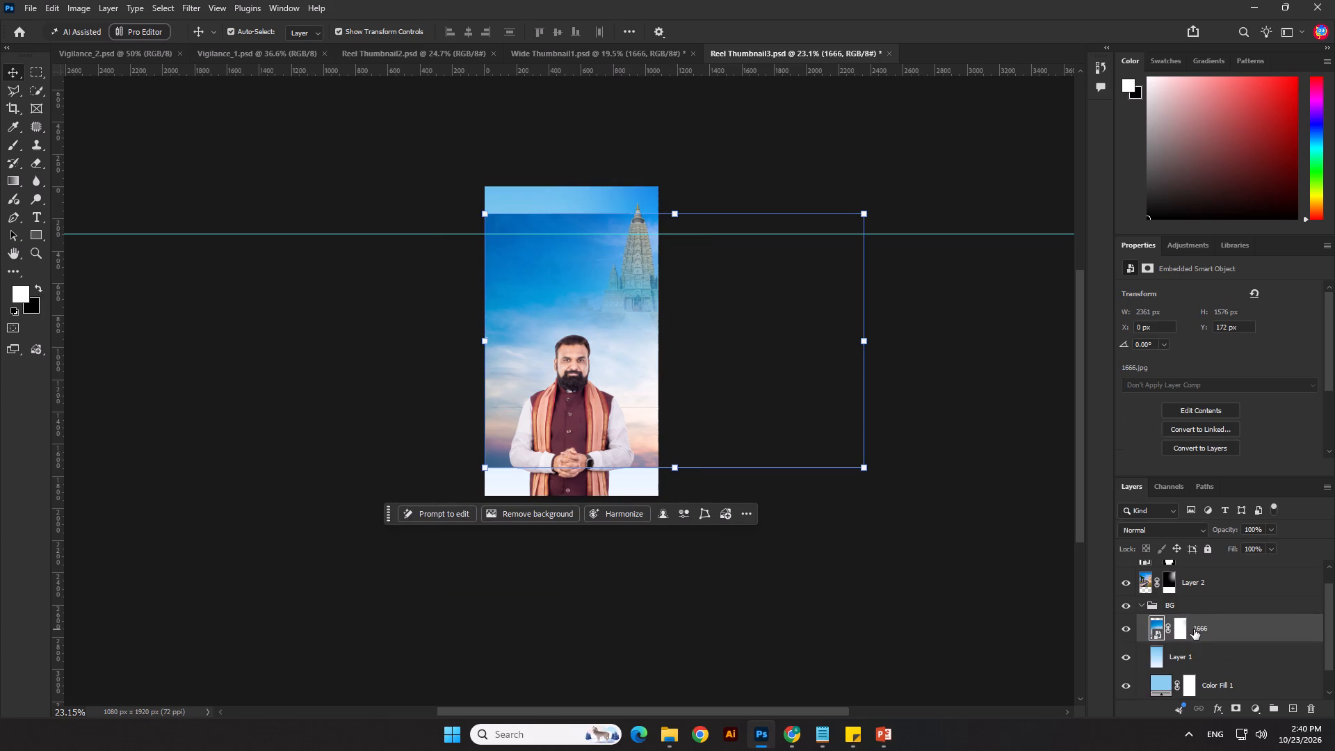
pyautogui.scroll(1, 1194, 629)
pyautogui.moveTo(1203, 658); pyautogui.dragTo(1199, 613)
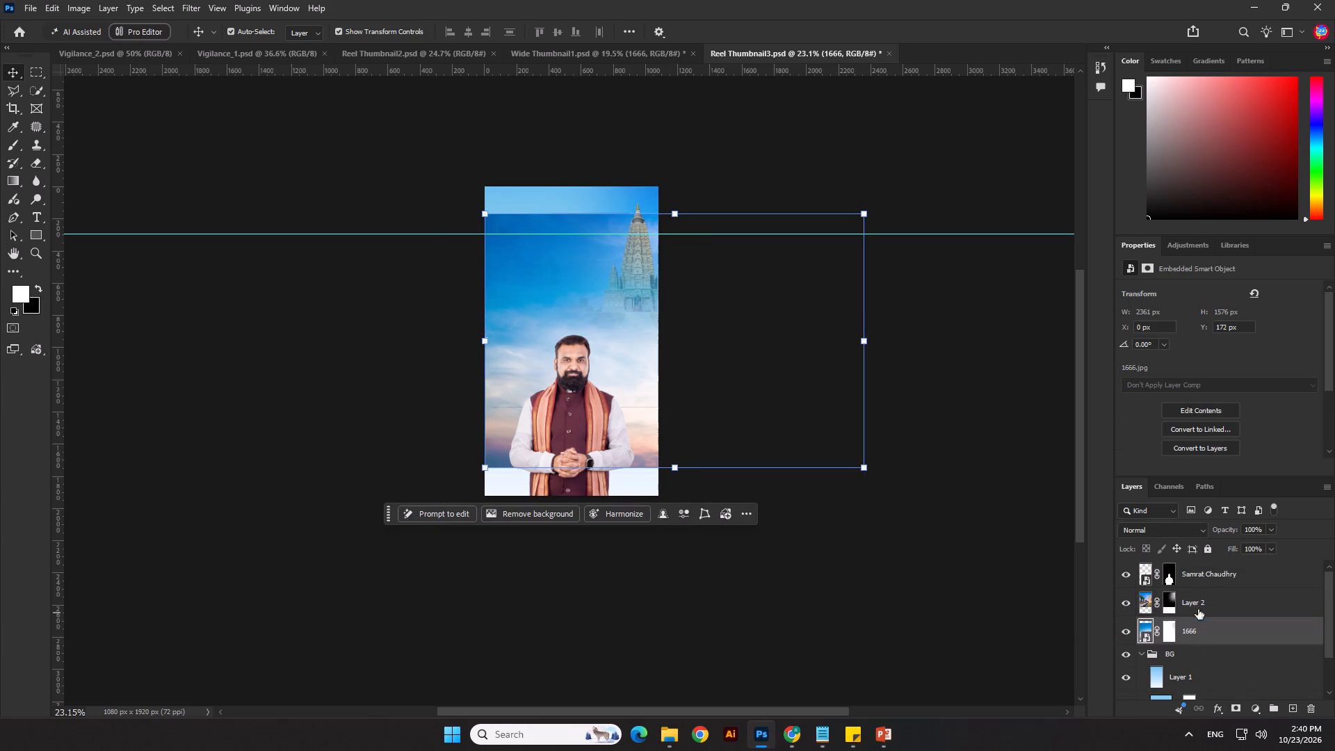
# Enlarge the 1666 sky layer to about 139% and position it to cover the whole canvas.
pyautogui.moveTo(676, 209); pyautogui.dragTo(711, 109)
pyautogui.moveTo(745, 361); pyautogui.dragTo(671, 384)
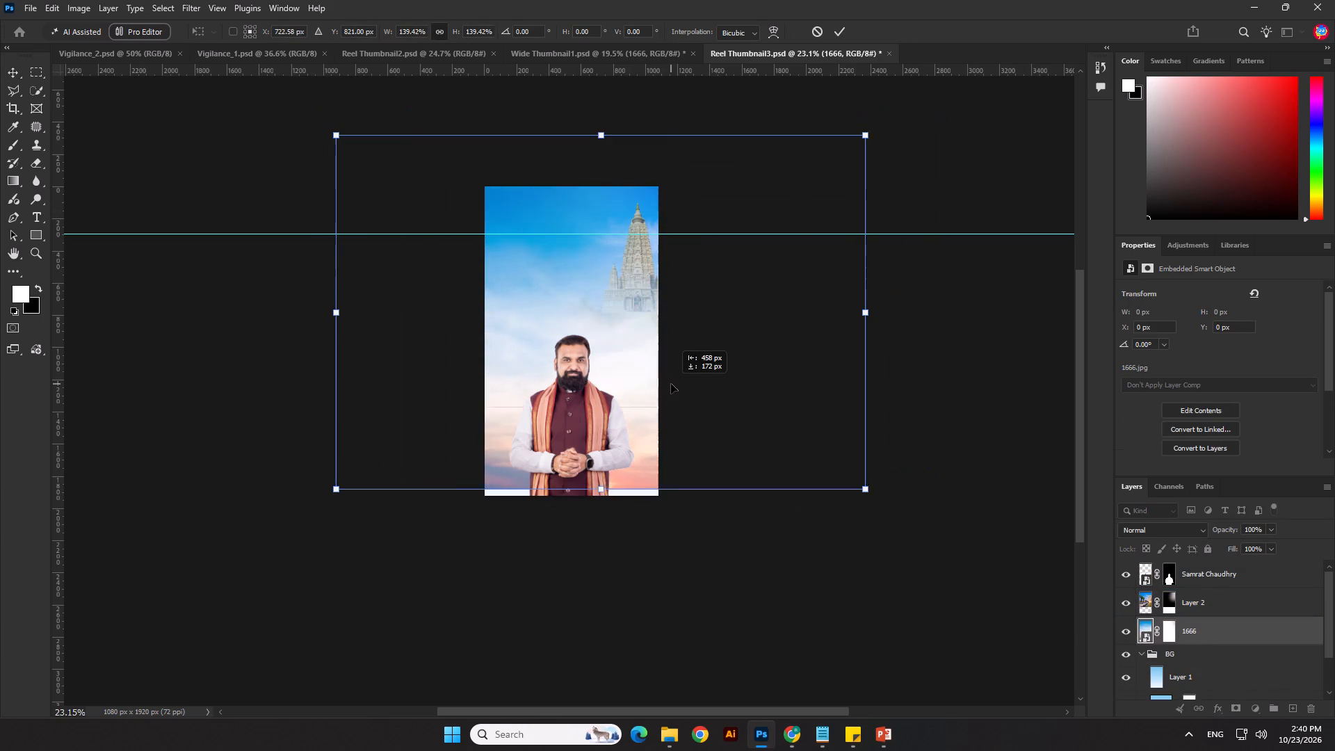
pyautogui.moveTo(671, 384); pyautogui.dragTo(667, 388)
pyautogui.press('Return')
# Shift the 1666 sky layer sideways to about X -2124 px so the masked, faded part of the sky covers the canvas.
pyautogui.scroll(-1, 1214, 639)
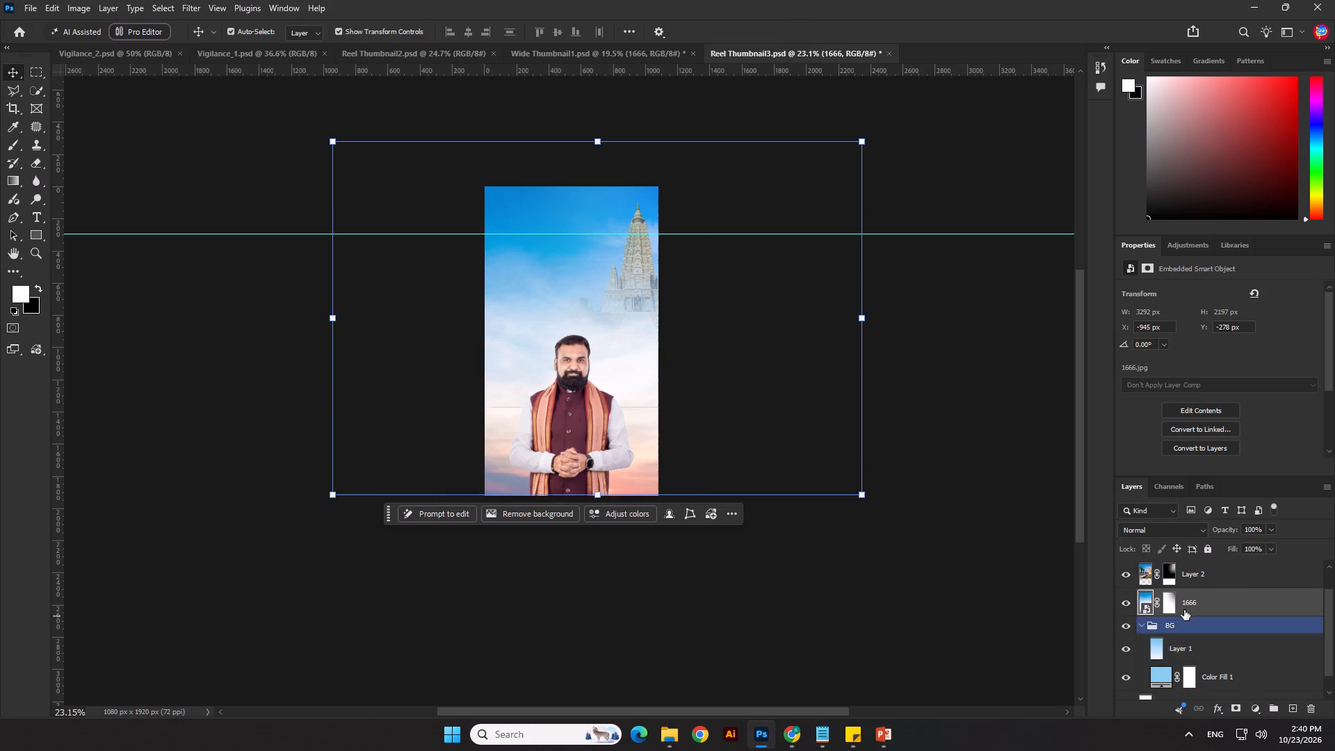
pyautogui.scroll(2, 1184, 609)
pyautogui.click(1200, 636)
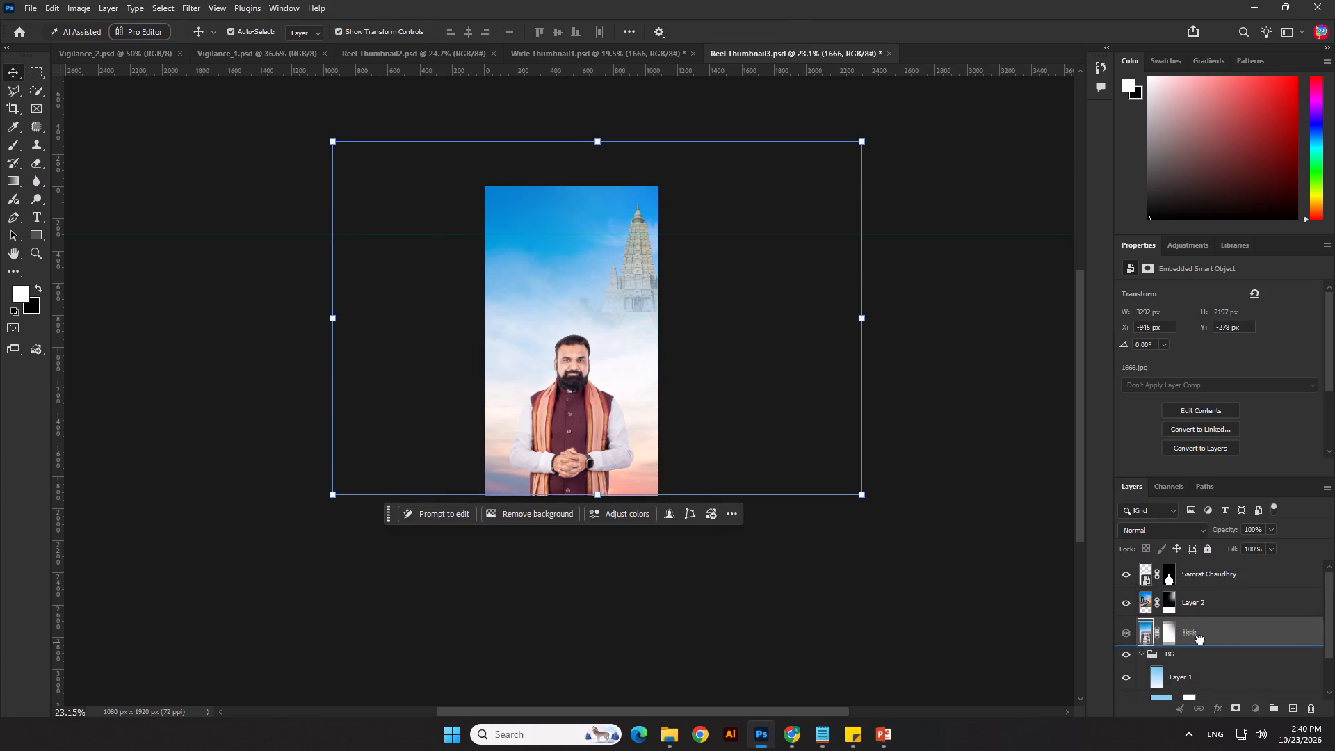
pyautogui.click(588, 141)
pyautogui.moveTo(620, 348); pyautogui.dragTo(534, 350)
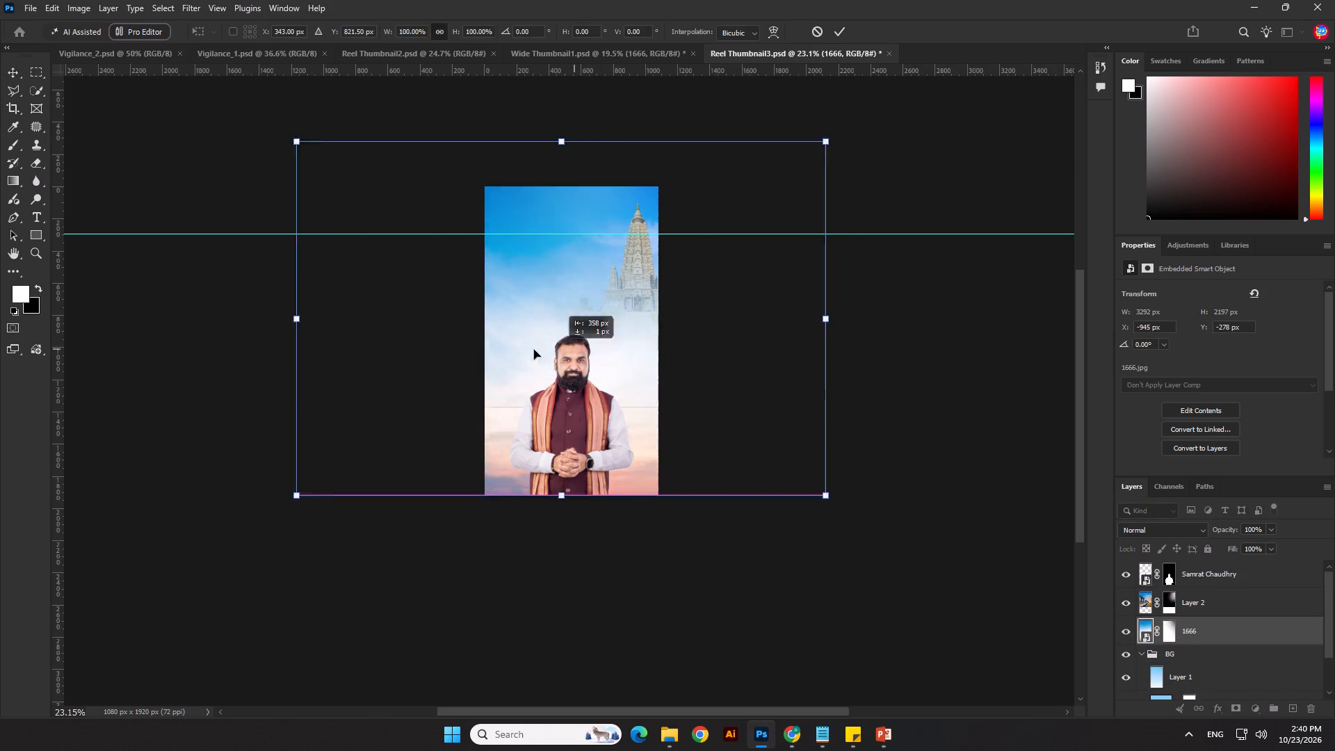
pyautogui.moveTo(534, 350); pyautogui.dragTo(416, 346)
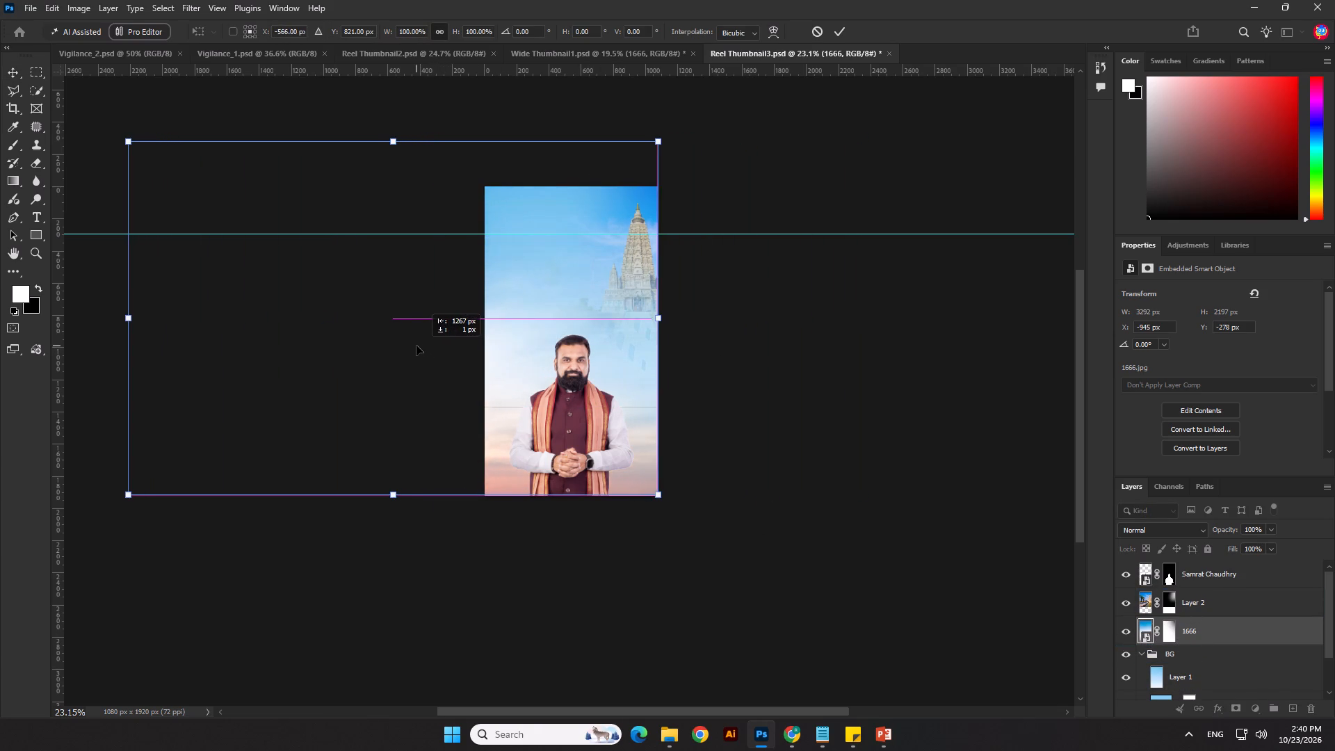
pyautogui.moveTo(416, 346); pyautogui.dragTo(430, 348)
pyautogui.press('Return')
pyautogui.click(825, 412)
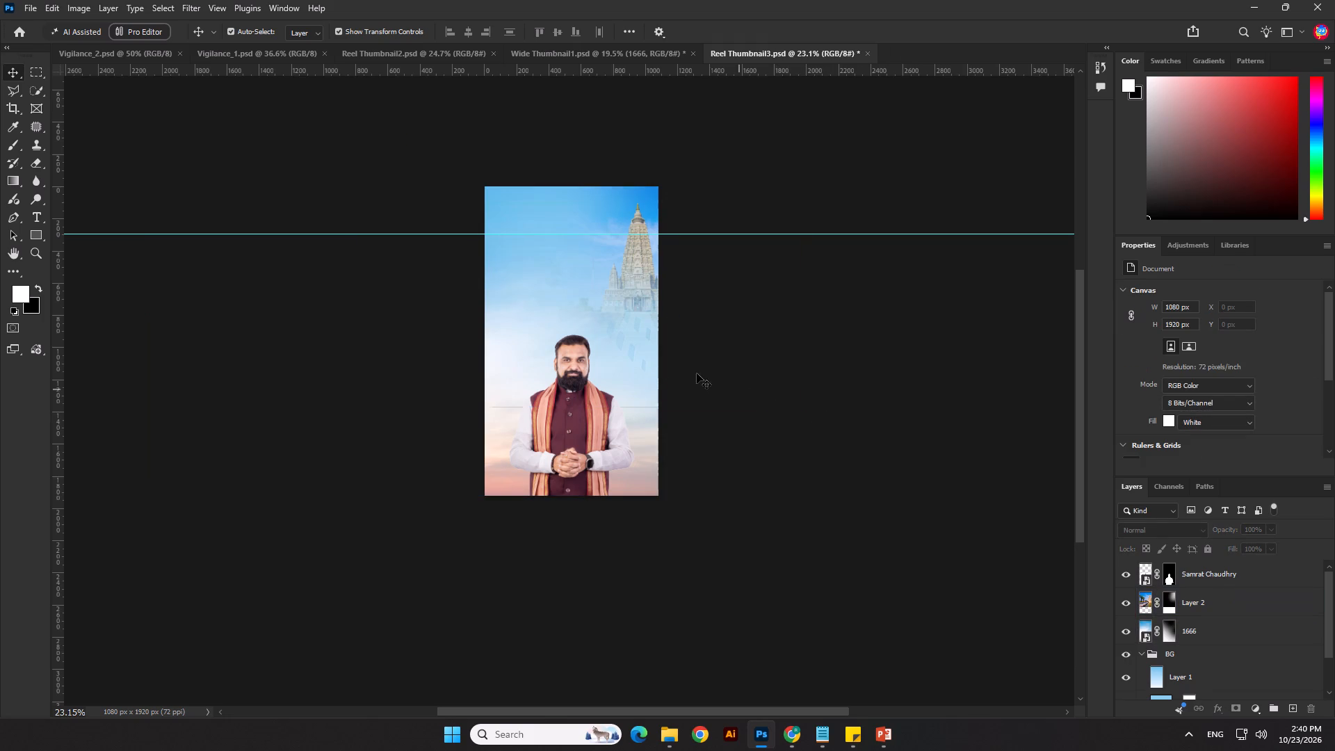
# Unlock and copy the city Layer 3 in Wide Thumbnail1.psd, and return to Reel Thumbnail3.psd.
pyautogui.scroll(3, 635, 364)
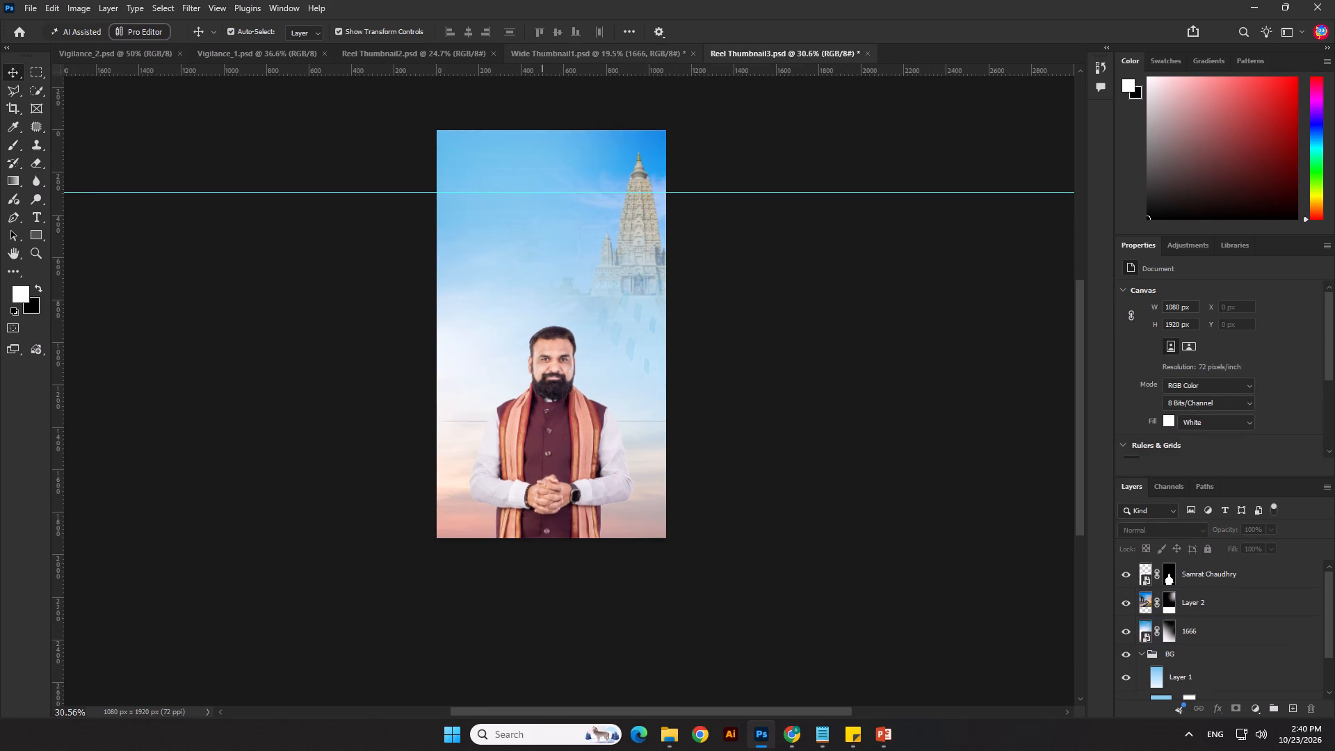
pyautogui.click(563, 55)
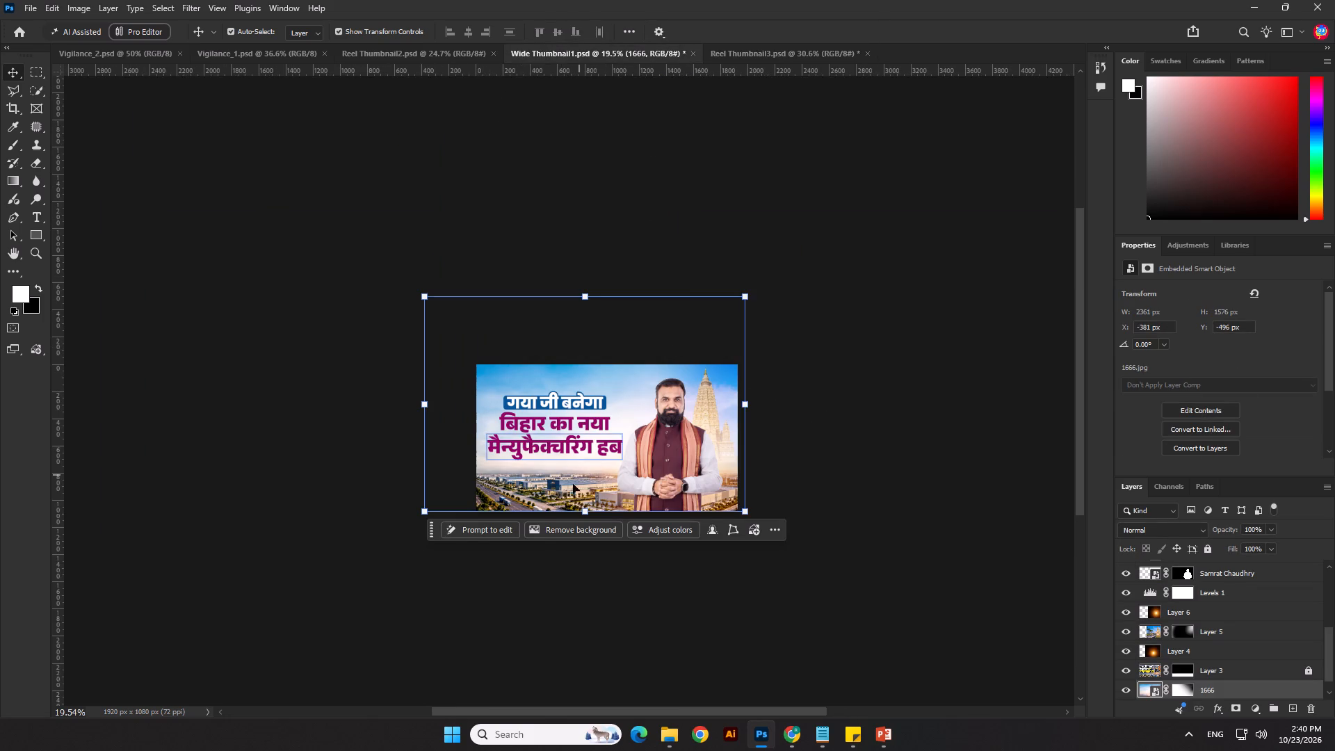
pyautogui.click(573, 490)
pyautogui.scroll(-2, 1170, 659)
pyautogui.click(1312, 654)
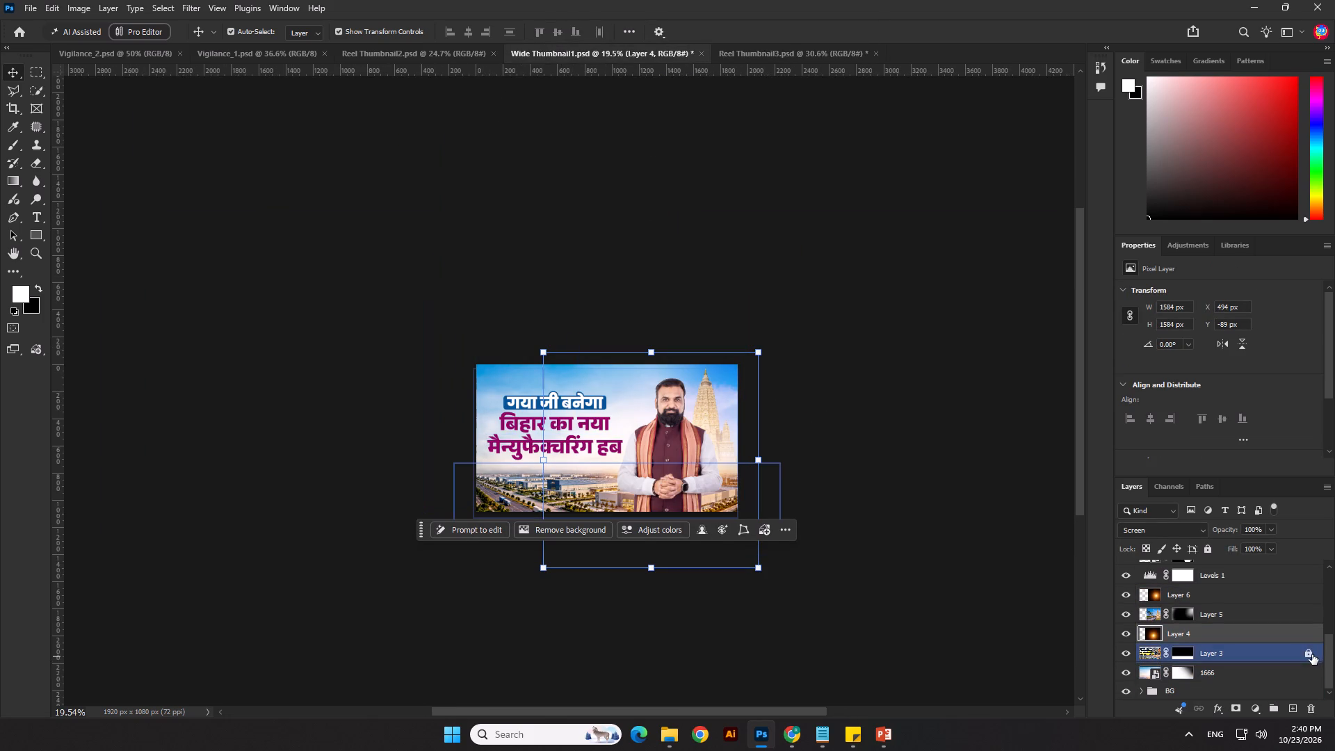
pyautogui.click(1274, 661)
pyautogui.hotkey('ctrl', 'c')
pyautogui.hotkey('ctrl', 'c')
pyautogui.click(741, 47)
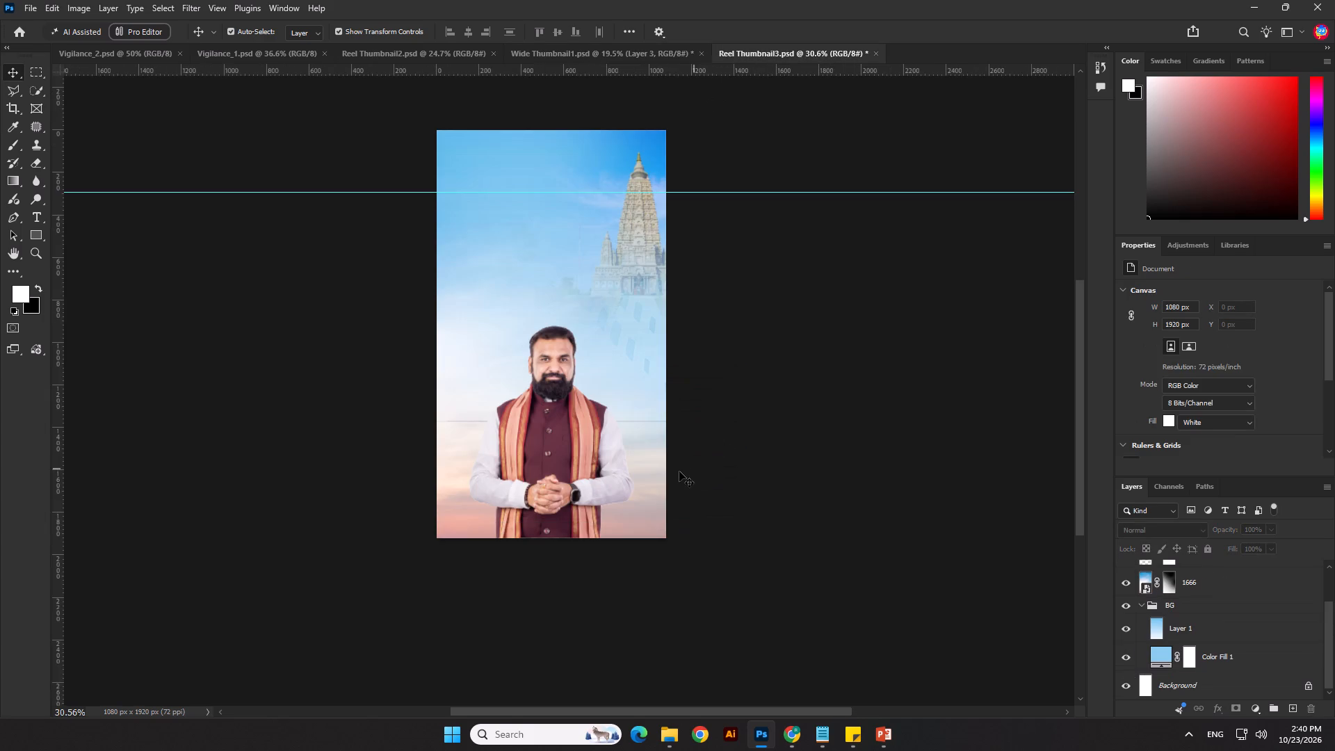
# Toggle the visibility of the 1666 sky layer and Layer 2 to check what each contributes to the background.
pyautogui.scroll(3, 648, 328)
pyautogui.click(388, 348)
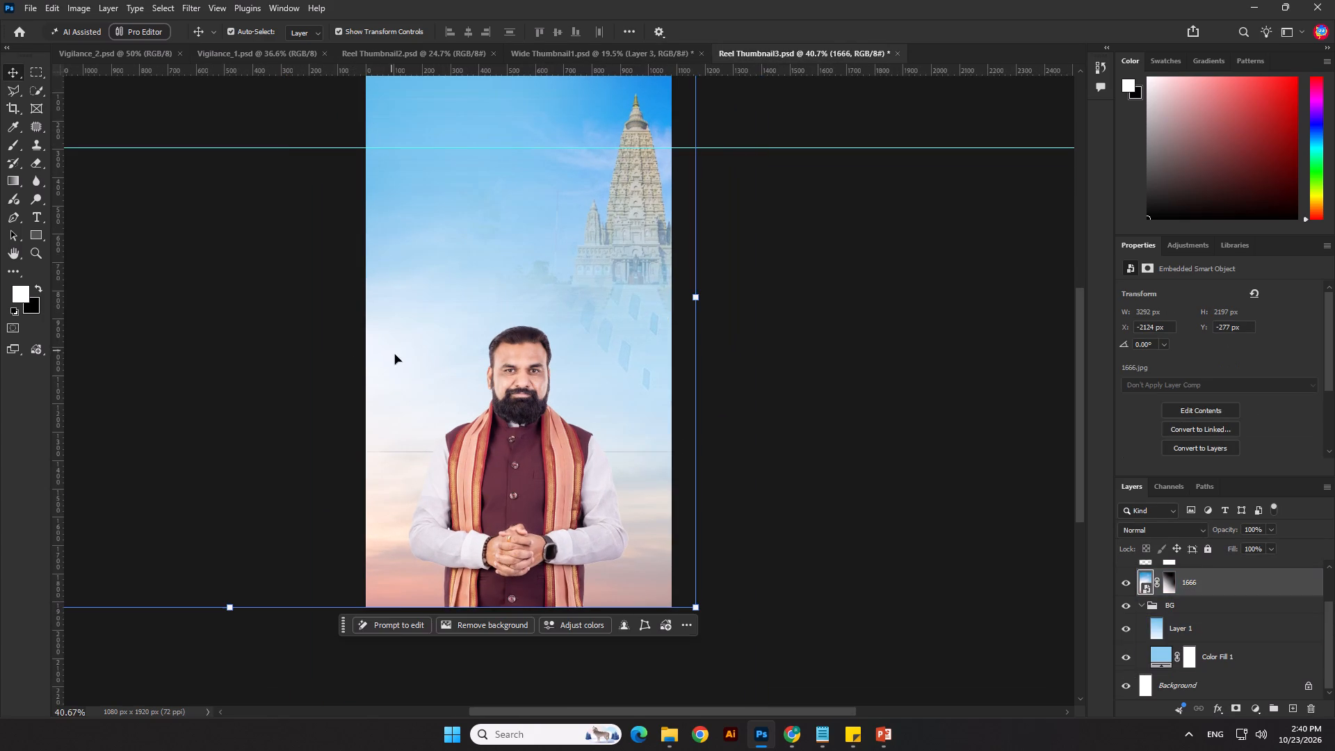
pyautogui.click(1133, 579)
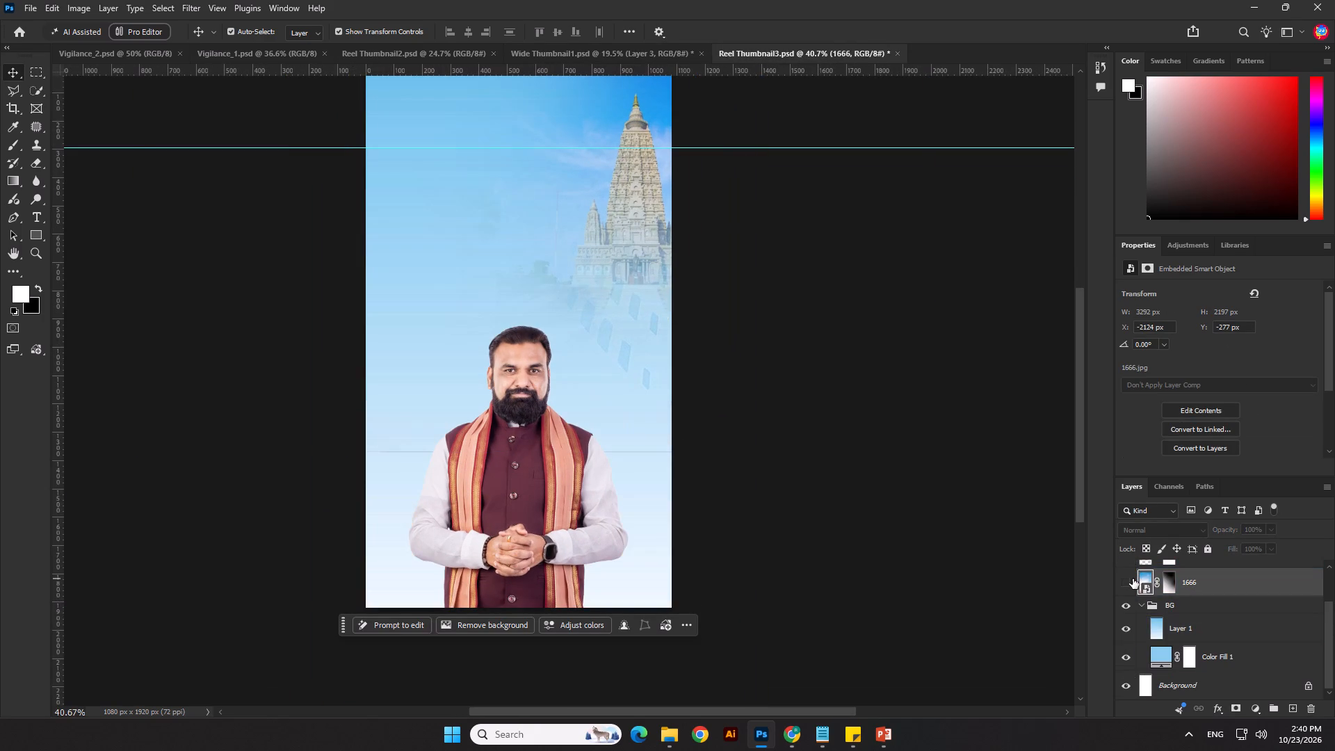
pyautogui.click(1133, 579)
pyautogui.scroll(3, 1151, 613)
pyautogui.click(1123, 608)
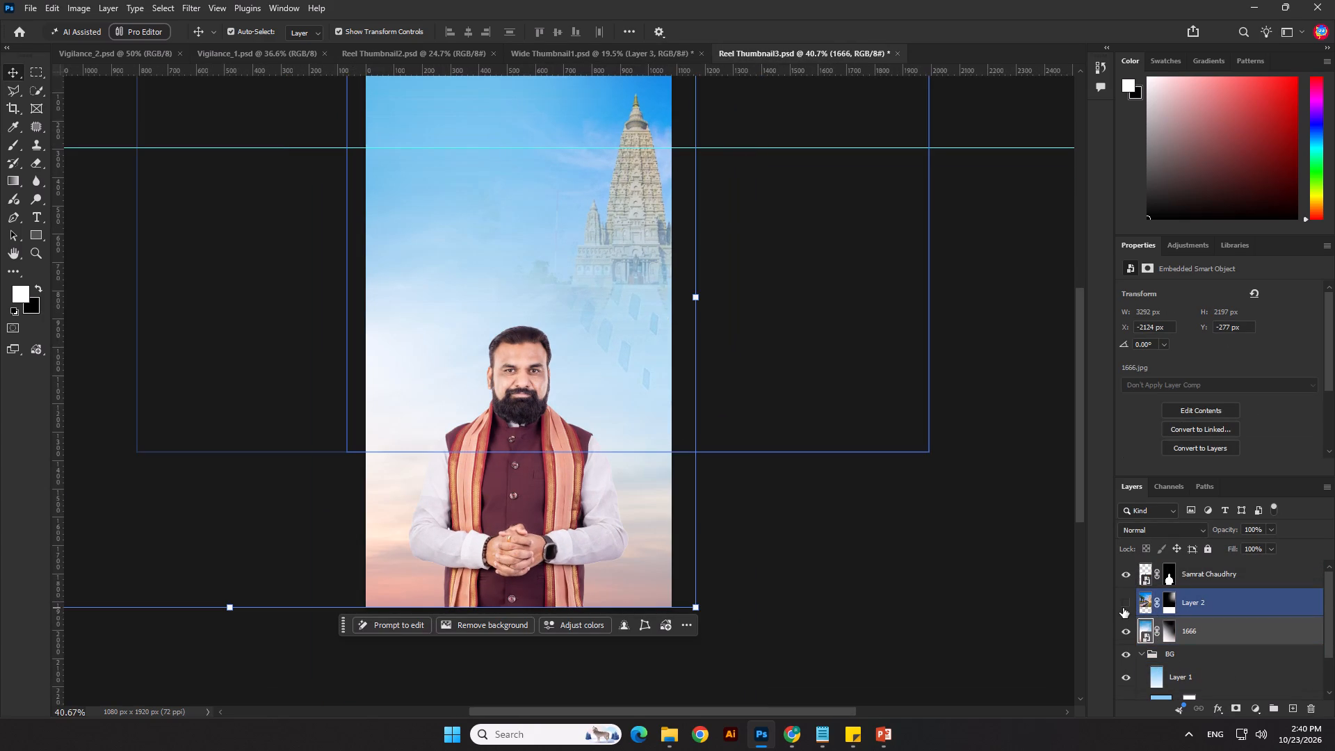
pyautogui.click(1123, 608)
# Paint Layer 2's mask black with a 1500 px brush around the man and along the canvas's left side to hide the surrounding imagery.
pyautogui.click(1167, 609)
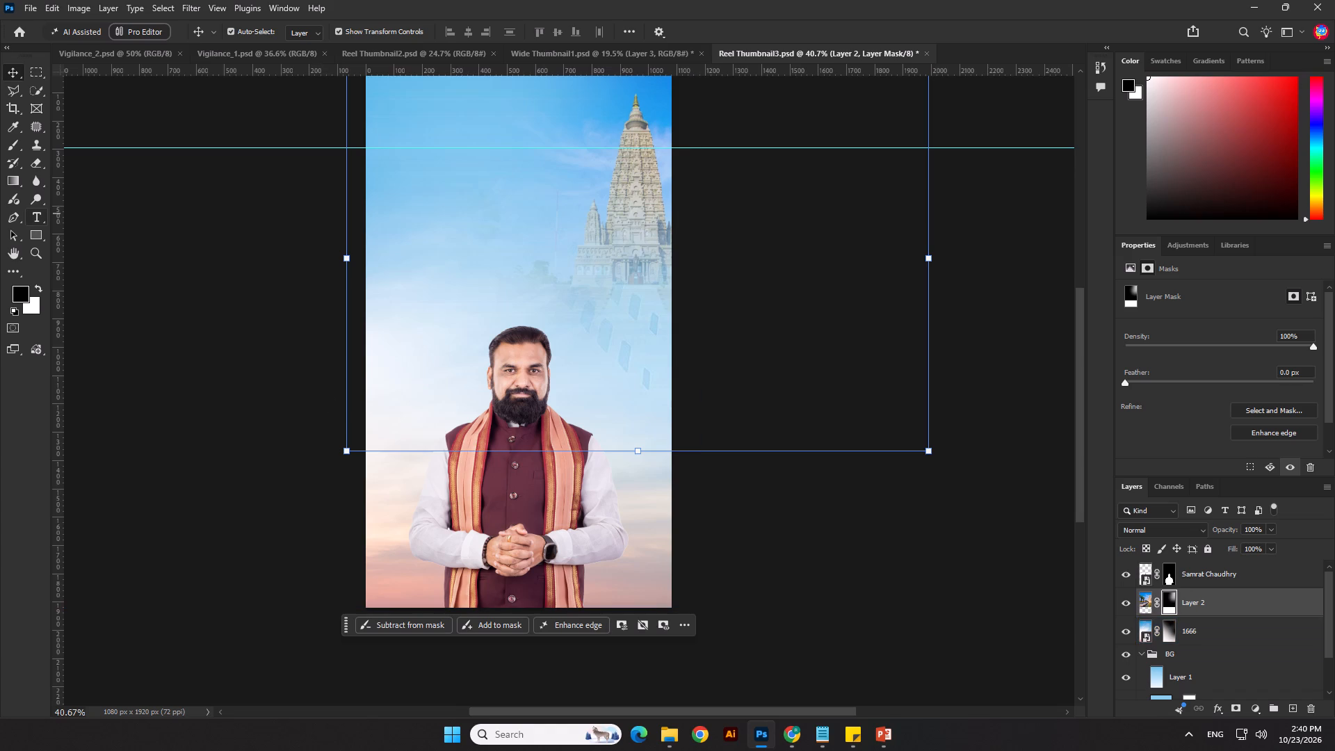
pyautogui.click(10, 144)
pyautogui.click(442, 522)
pyautogui.moveTo(445, 530); pyautogui.dragTo(480, 544)
pyautogui.doubleClick(643, 573)
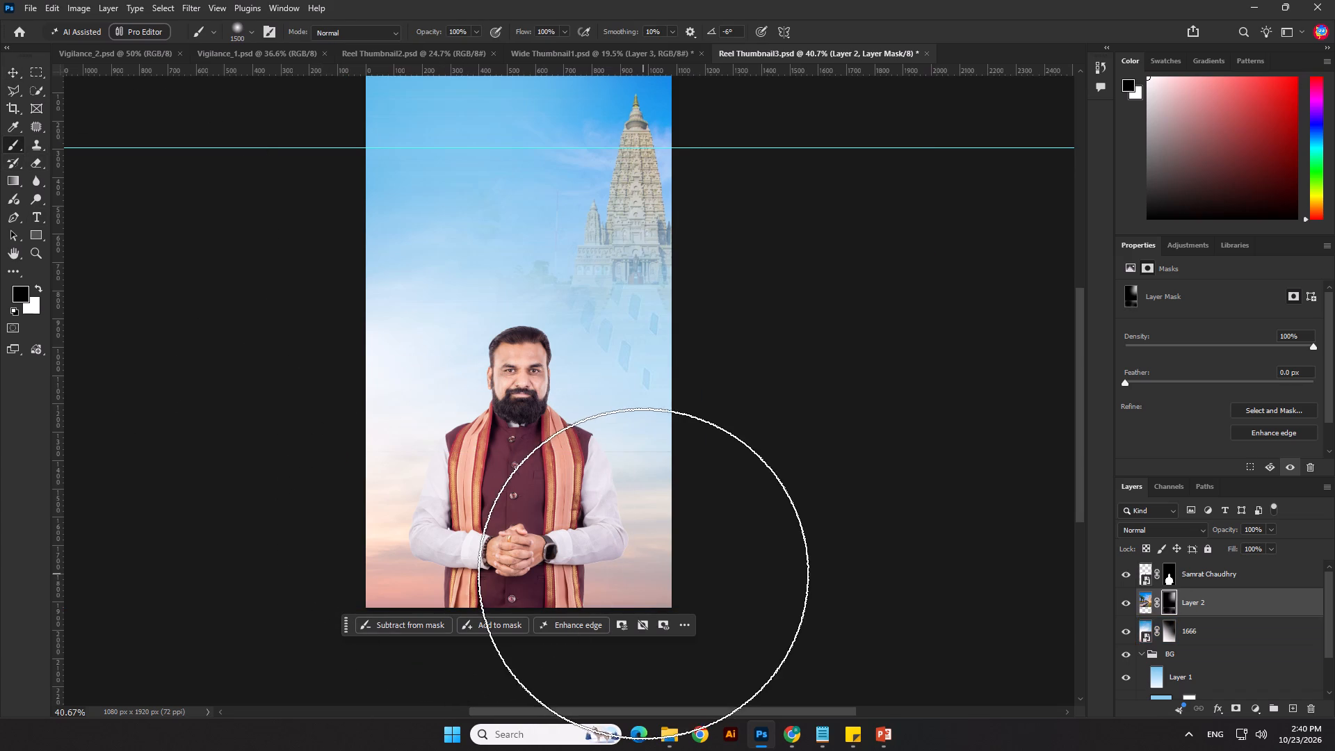
pyautogui.click(445, 319)
pyautogui.click(414, 229)
pyautogui.doubleClick(415, 214)
pyautogui.scroll(-1, 543, 480)
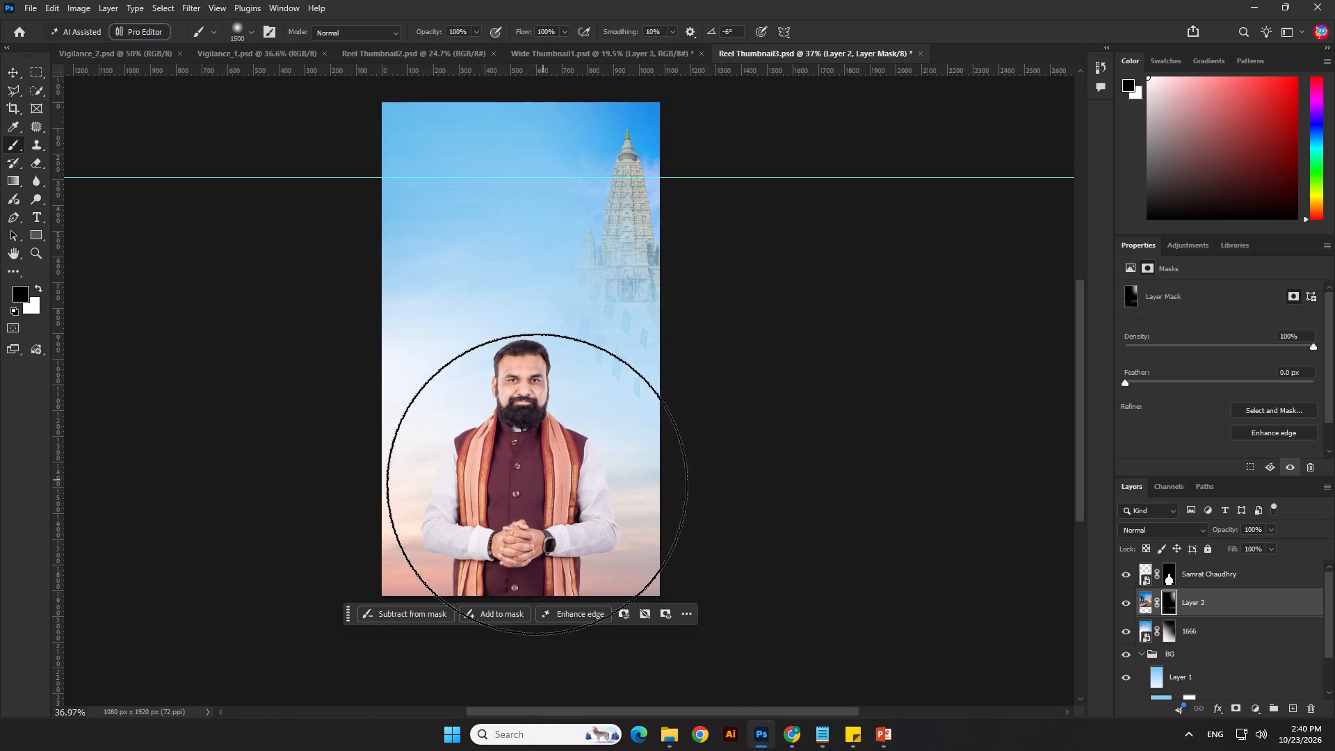
pyautogui.click(17, 70)
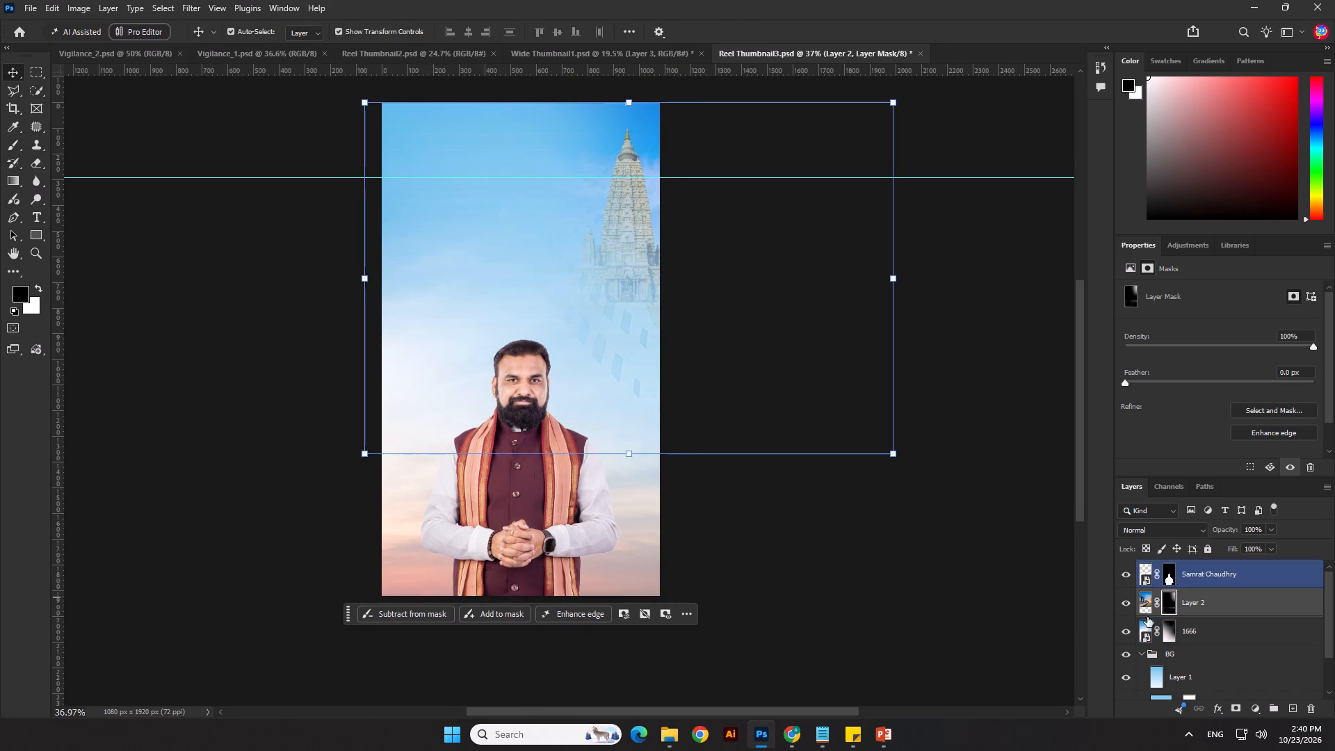
# Hide Layer 1 in the BG group.
pyautogui.click(1124, 672)
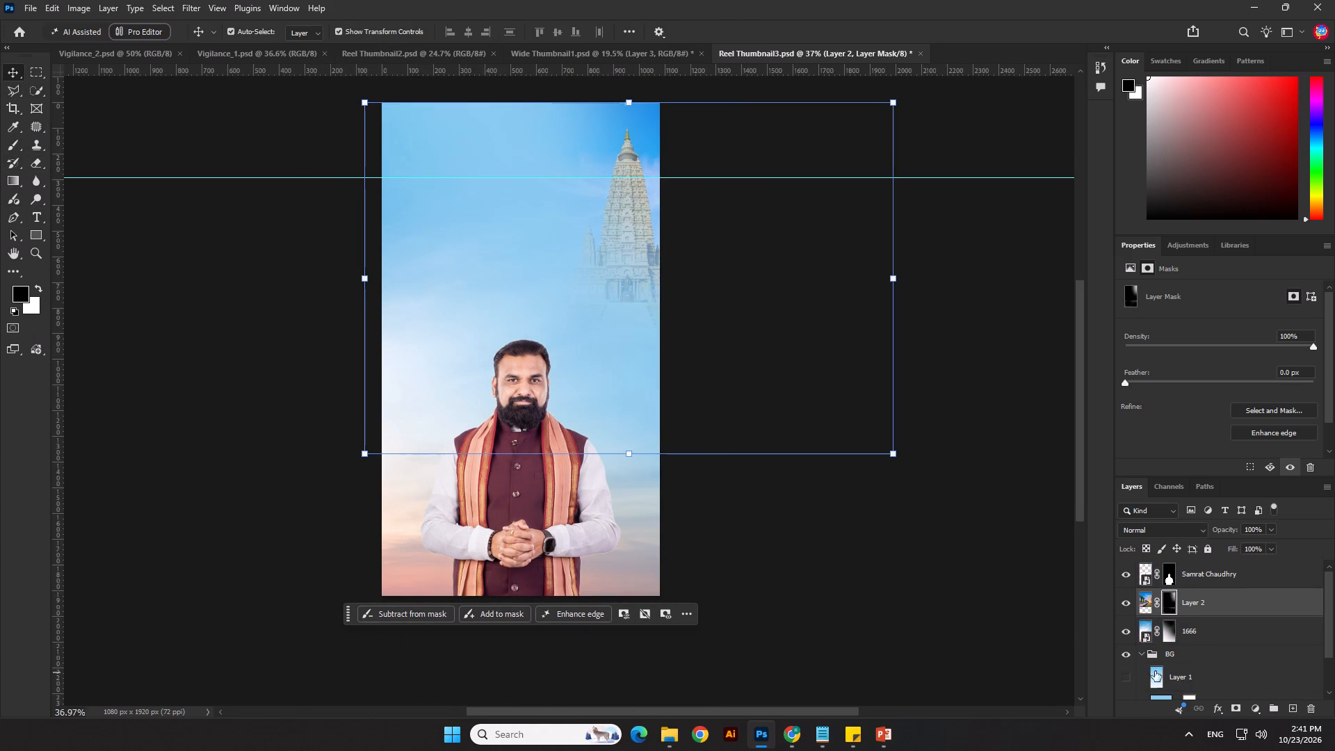
pyautogui.scroll(-3, 1167, 670)
pyautogui.scroll(3, 1186, 641)
# Paste the city Layer 3, move it to the canvas bottom behind the man, and enlarge it proportionally to fill the width.
pyautogui.hotkey('ctrl', 'v')
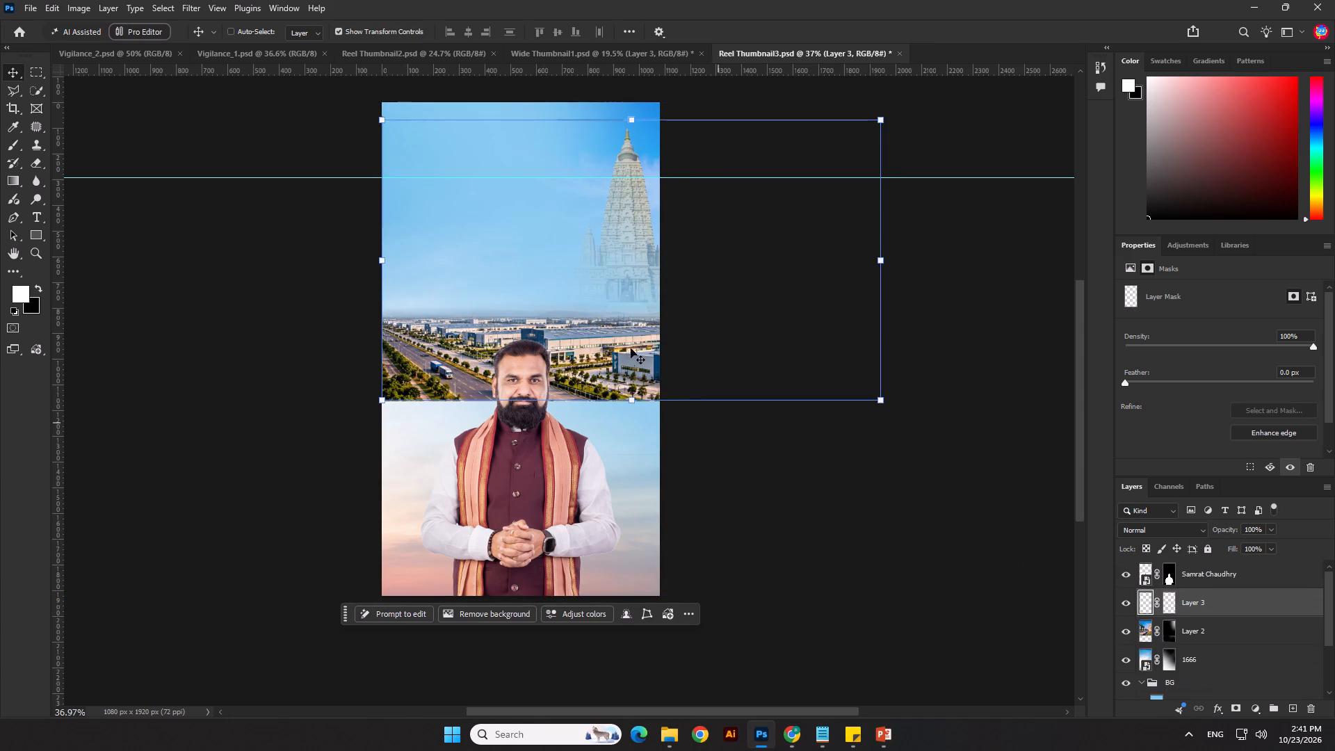
pyautogui.moveTo(609, 358); pyautogui.dragTo(609, 556)
pyautogui.scroll(-3, 600, 535)
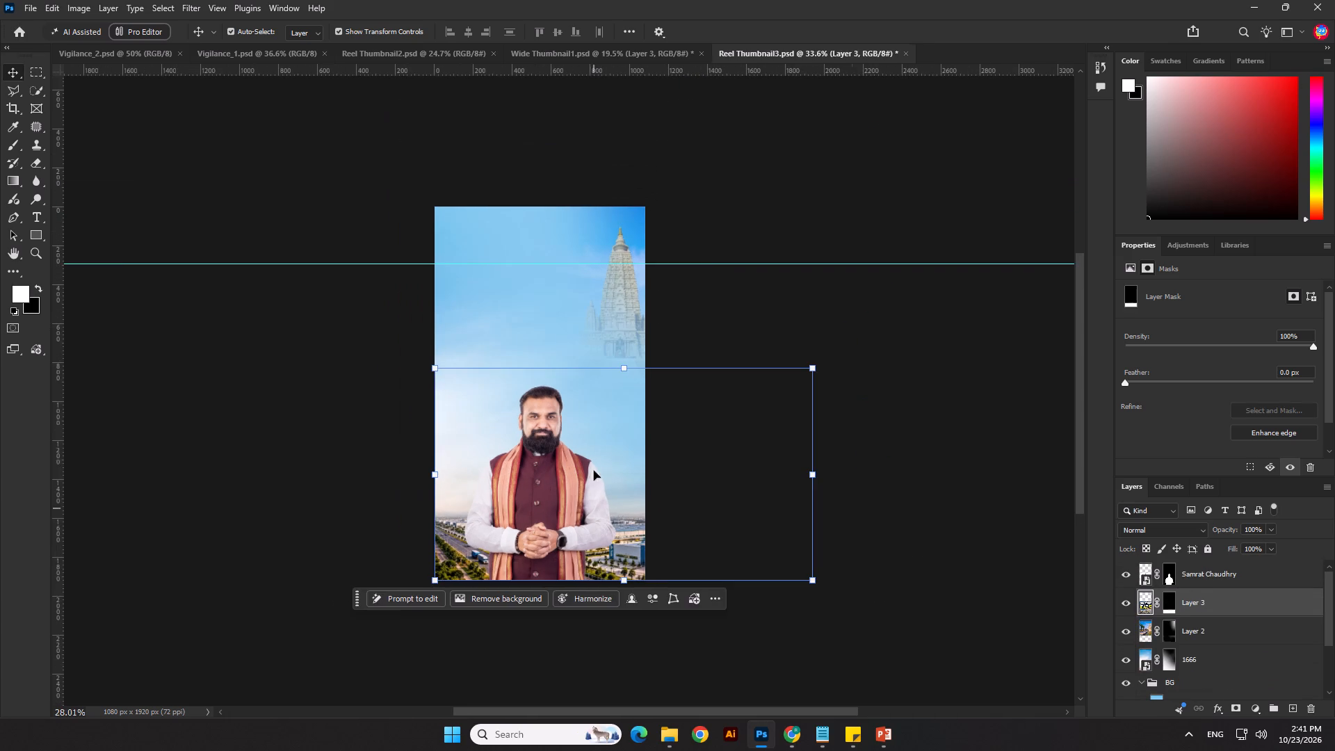
pyautogui.moveTo(622, 371); pyautogui.dragTo(626, 245)
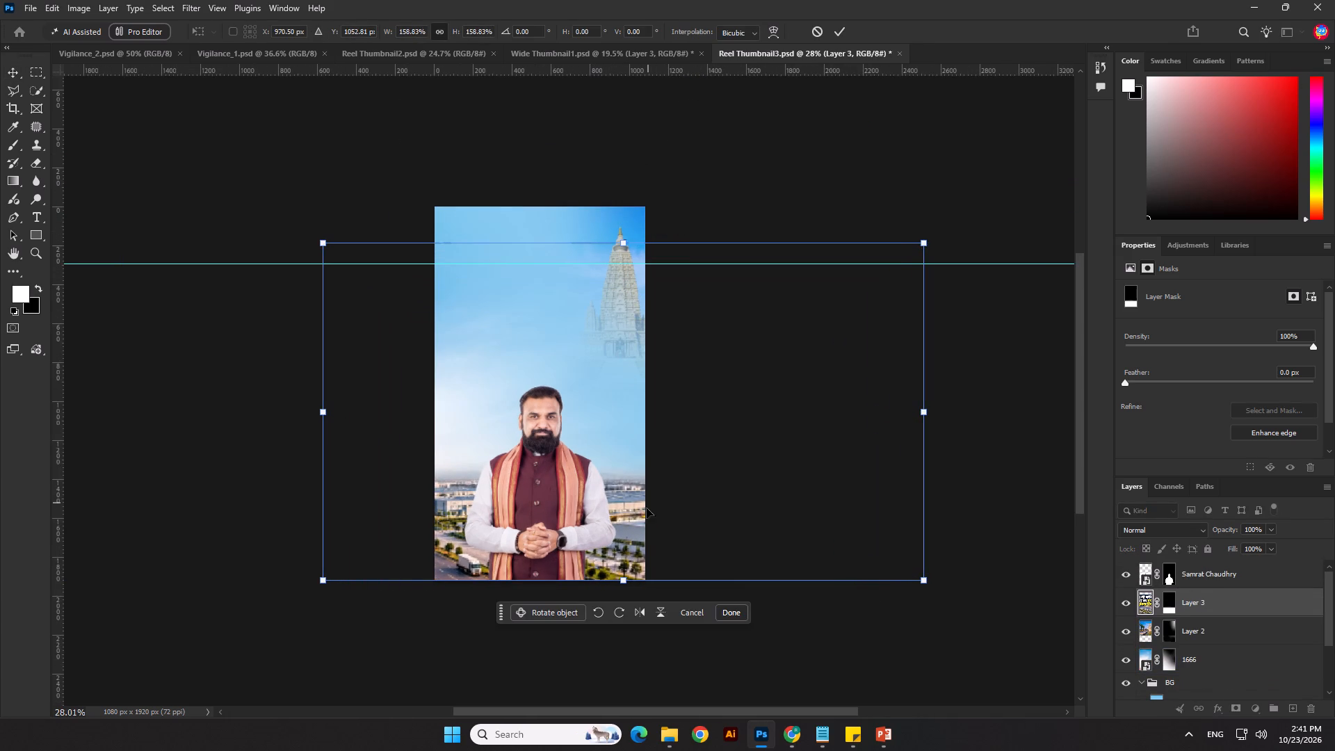
pyautogui.moveTo(635, 518); pyautogui.dragTo(631, 531)
pyautogui.moveTo(621, 256); pyautogui.dragTo(626, 200)
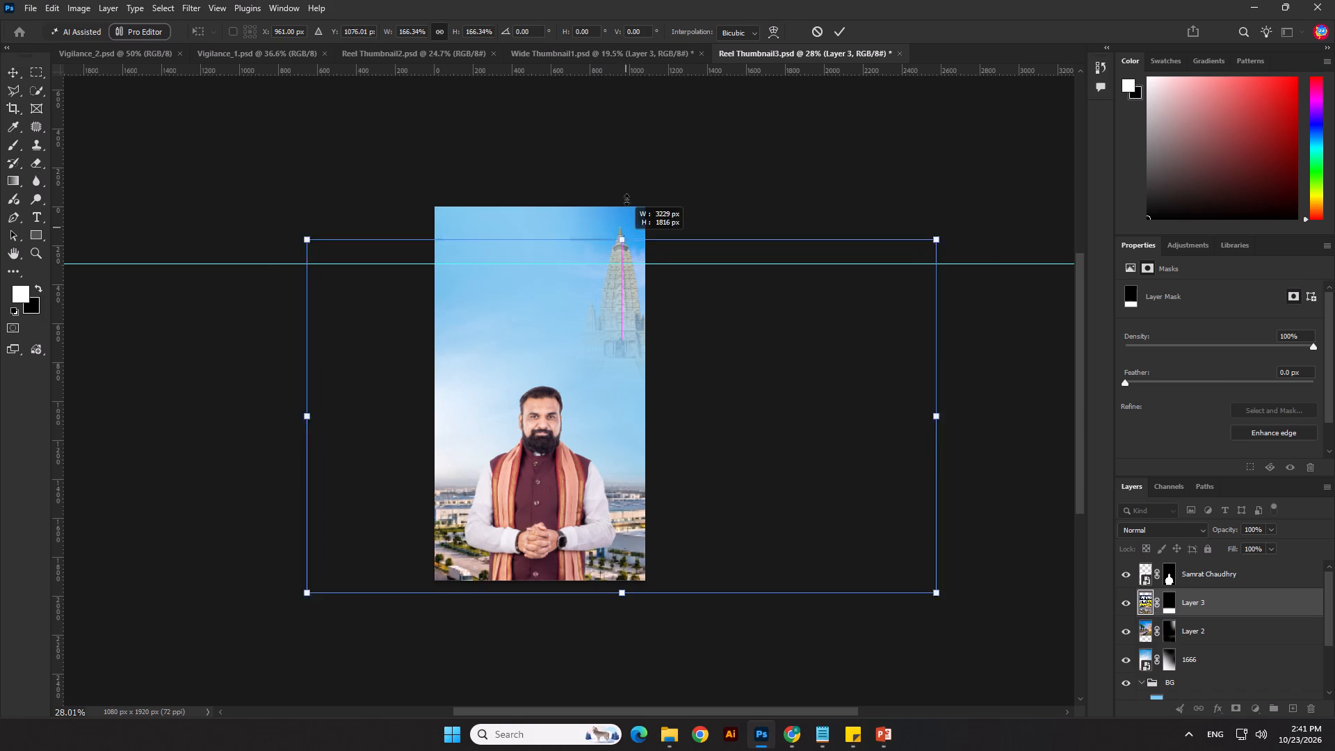
pyautogui.moveTo(626, 200); pyautogui.dragTo(628, 202)
pyautogui.press('Return')
# In Wide Thumbnail1.psd, move the गया जी बनेगा text layer and Rectangle 1 into Group 1 with the other headline lines.
pyautogui.click(576, 57)
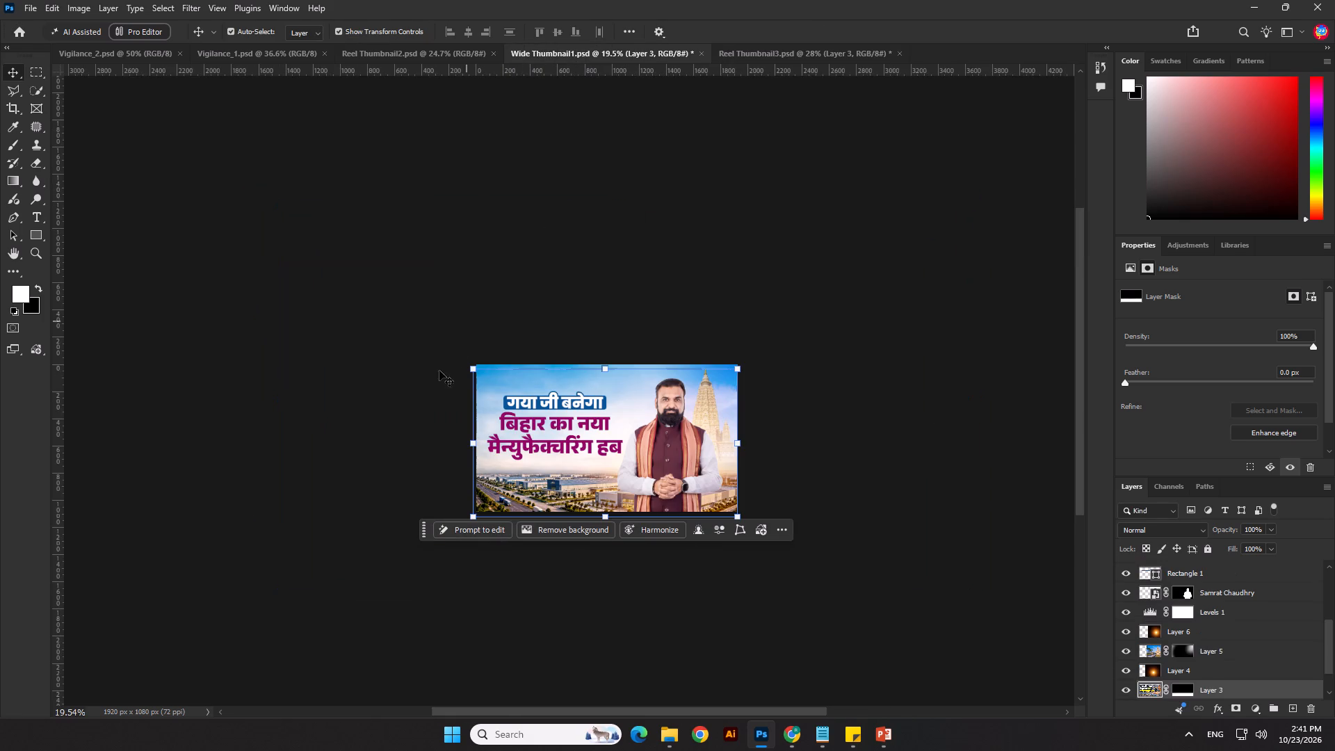
pyautogui.scroll(3, 574, 401)
pyautogui.click(351, 388)
pyautogui.scroll(4, 392, 413)
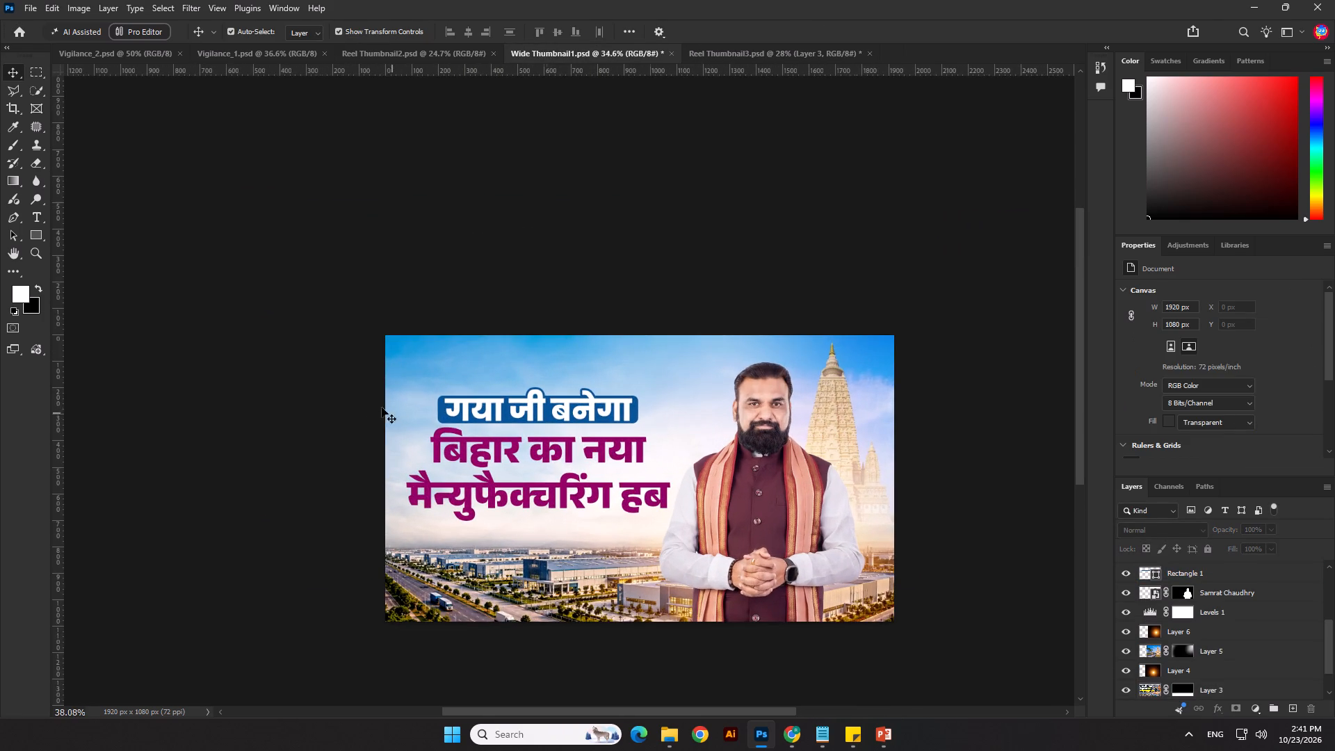
pyautogui.click(358, 401)
pyautogui.click(480, 412)
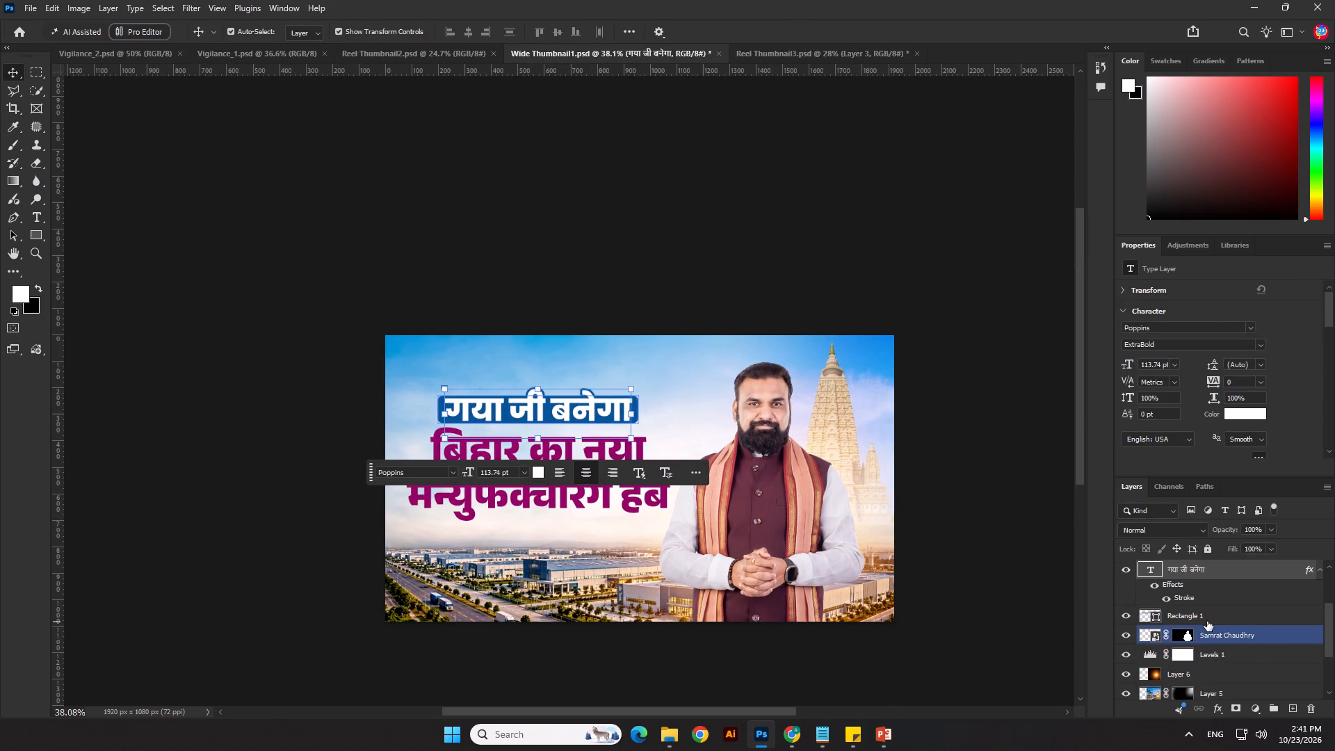
pyautogui.click(1207, 620)
pyautogui.scroll(6, 1207, 620)
pyautogui.click(1196, 574)
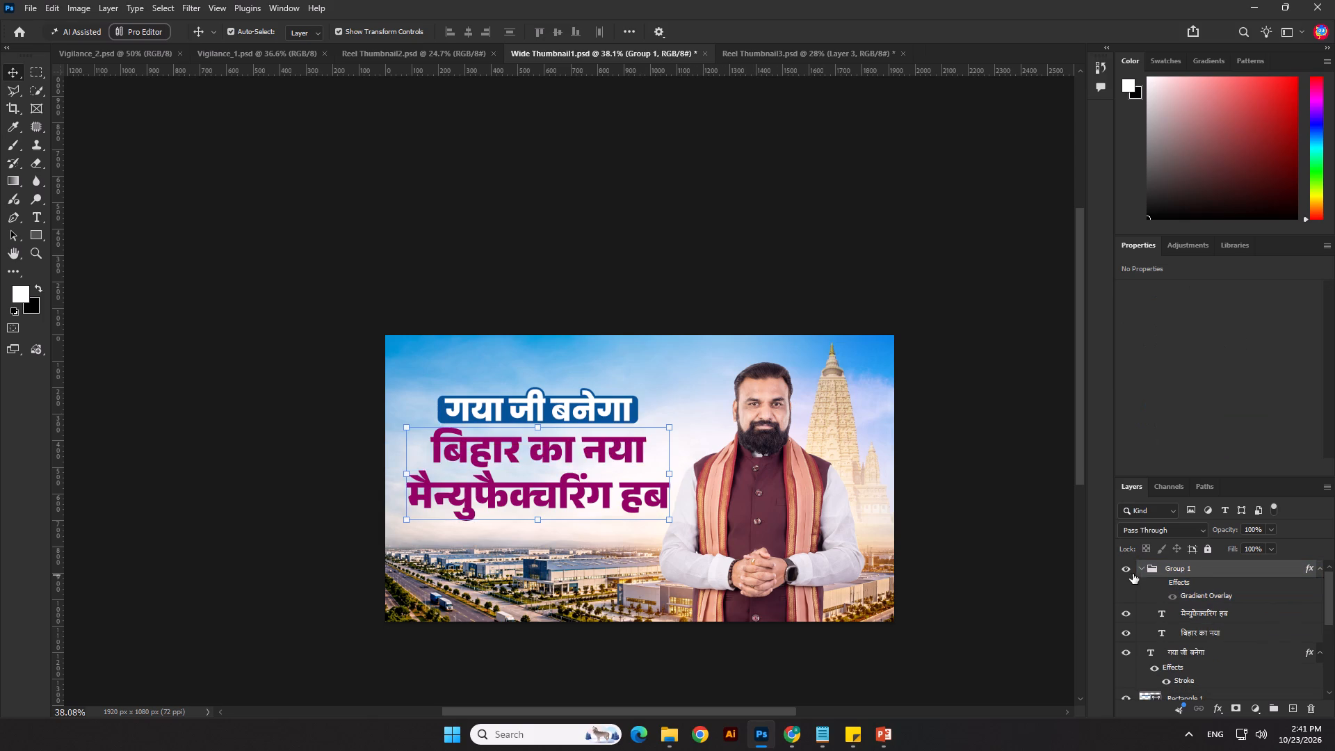
pyautogui.click(1126, 571)
pyautogui.click(1126, 571)
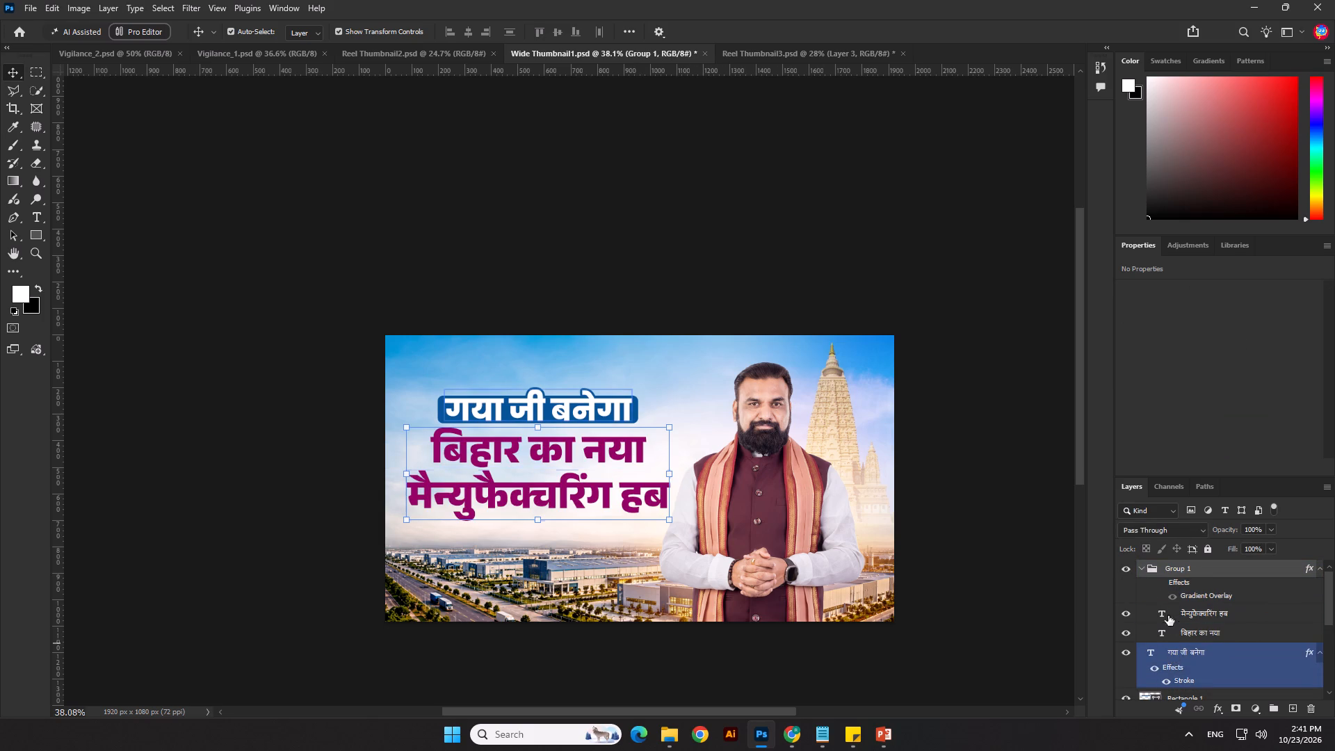
pyautogui.click(1144, 567)
pyautogui.click(1183, 617)
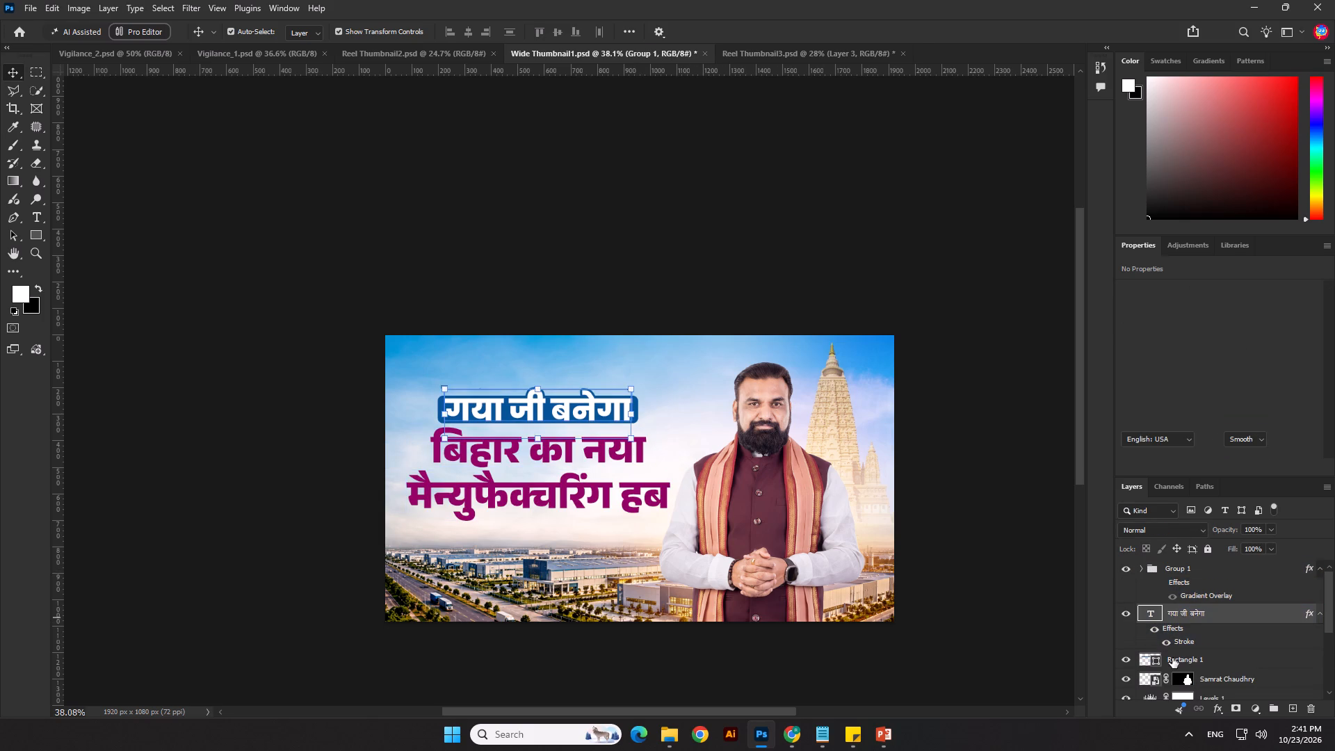
pyautogui.keyDown('ctrl'); pyautogui.click(1173, 660); pyautogui.keyUp('ctrl')
pyautogui.moveTo(1182, 616); pyautogui.dragTo(1174, 570)
pyautogui.click(1172, 571)
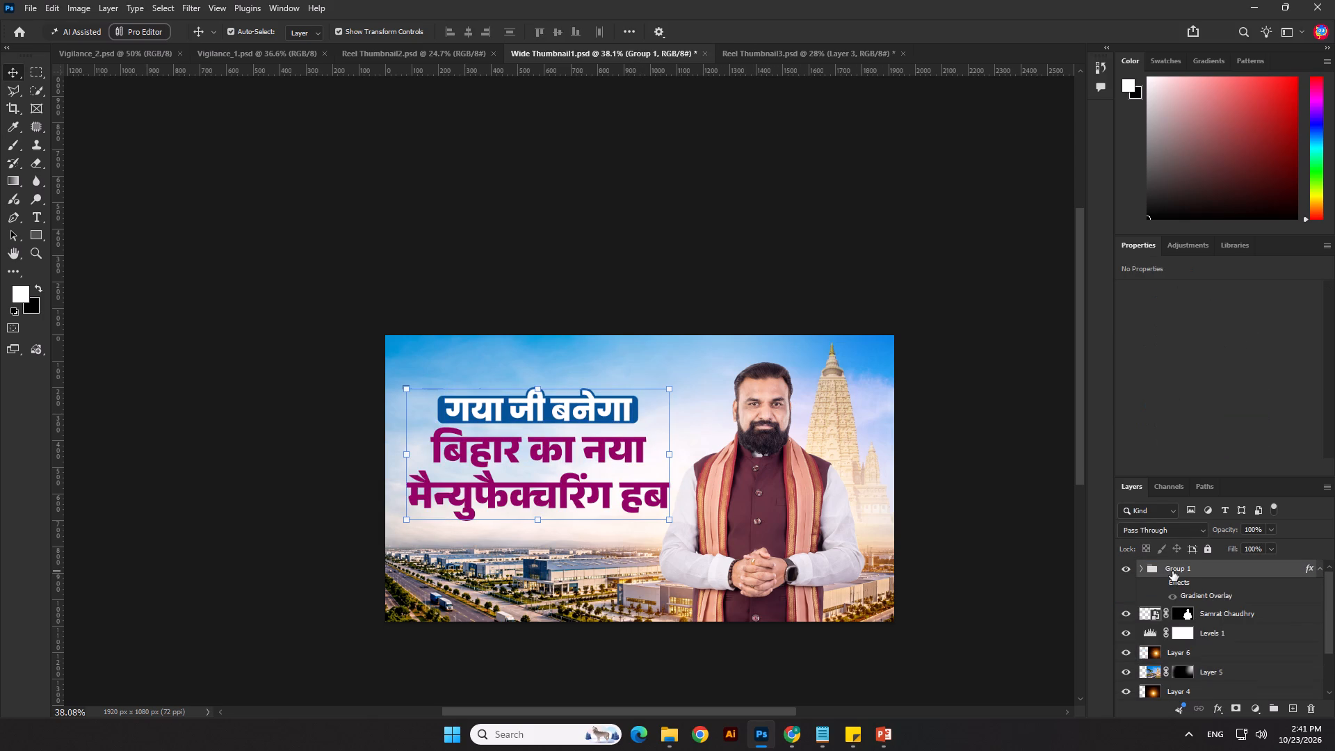
# Copy the headline Group 1 from Wide Thumbnail1.psd into Reel Thumbnail3.psd.
pyautogui.hotkey('ctrl', 'c')
pyautogui.hotkey('ctrl', 'c')
pyautogui.click(747, 53)
pyautogui.hotkey('ctrl', 'v')
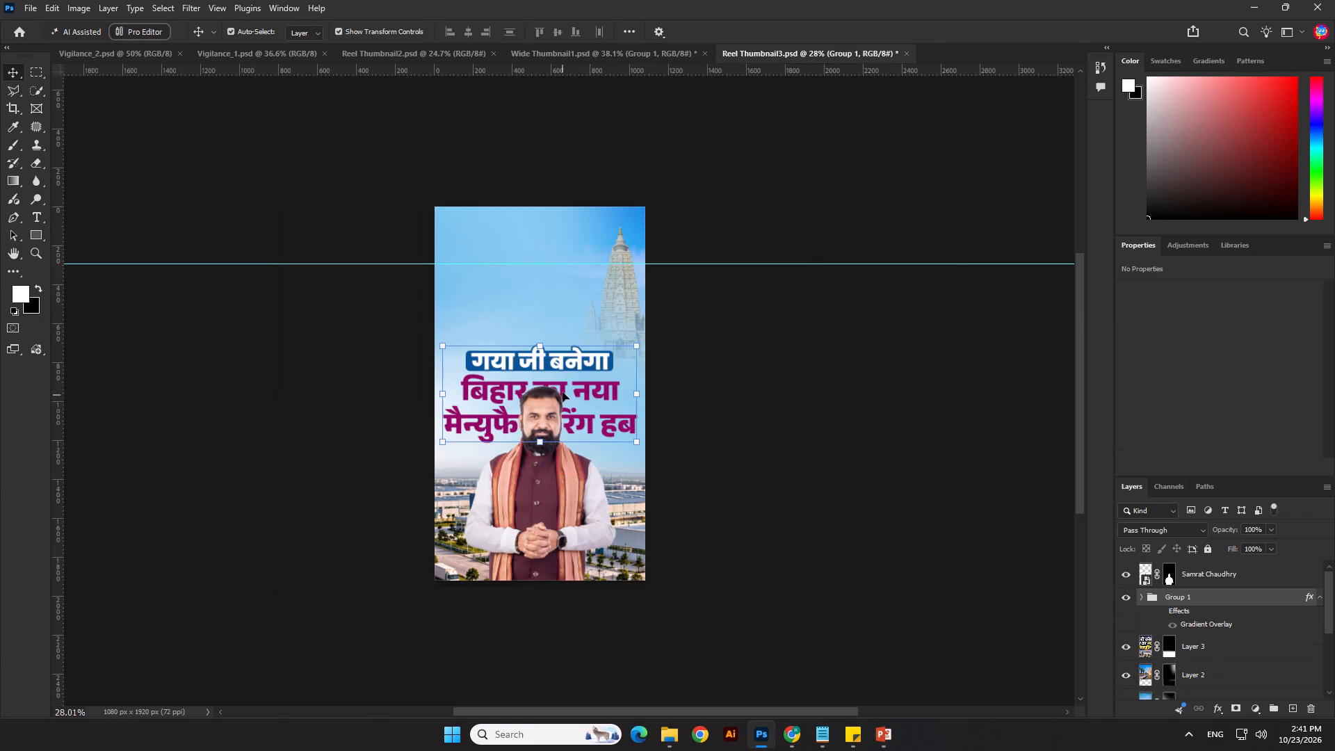
# Move the headline group up above the man's head, centred horizontally and just below the horizontal guide.
pyautogui.scroll(1, 571, 389)
pyautogui.click(540, 341)
pyautogui.moveTo(553, 352); pyautogui.dragTo(565, 270)
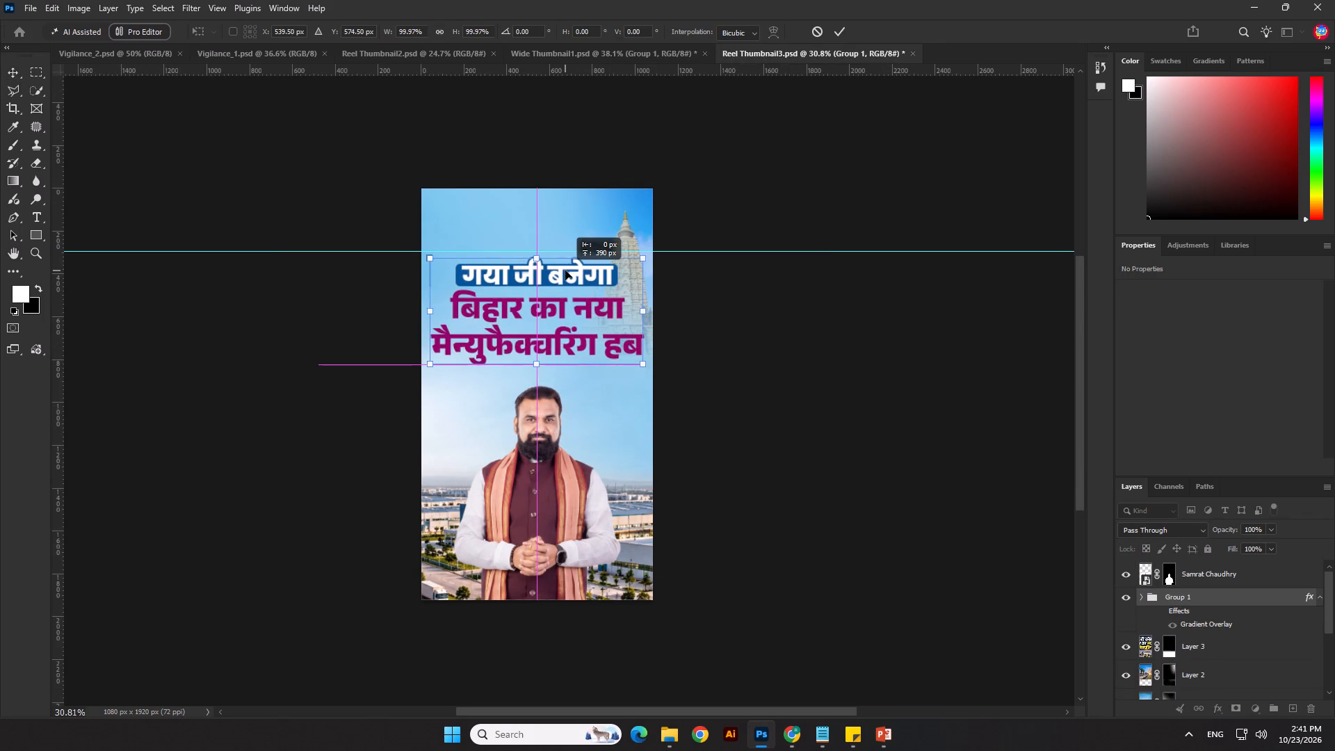
pyautogui.moveTo(565, 270); pyautogui.dragTo(569, 265)
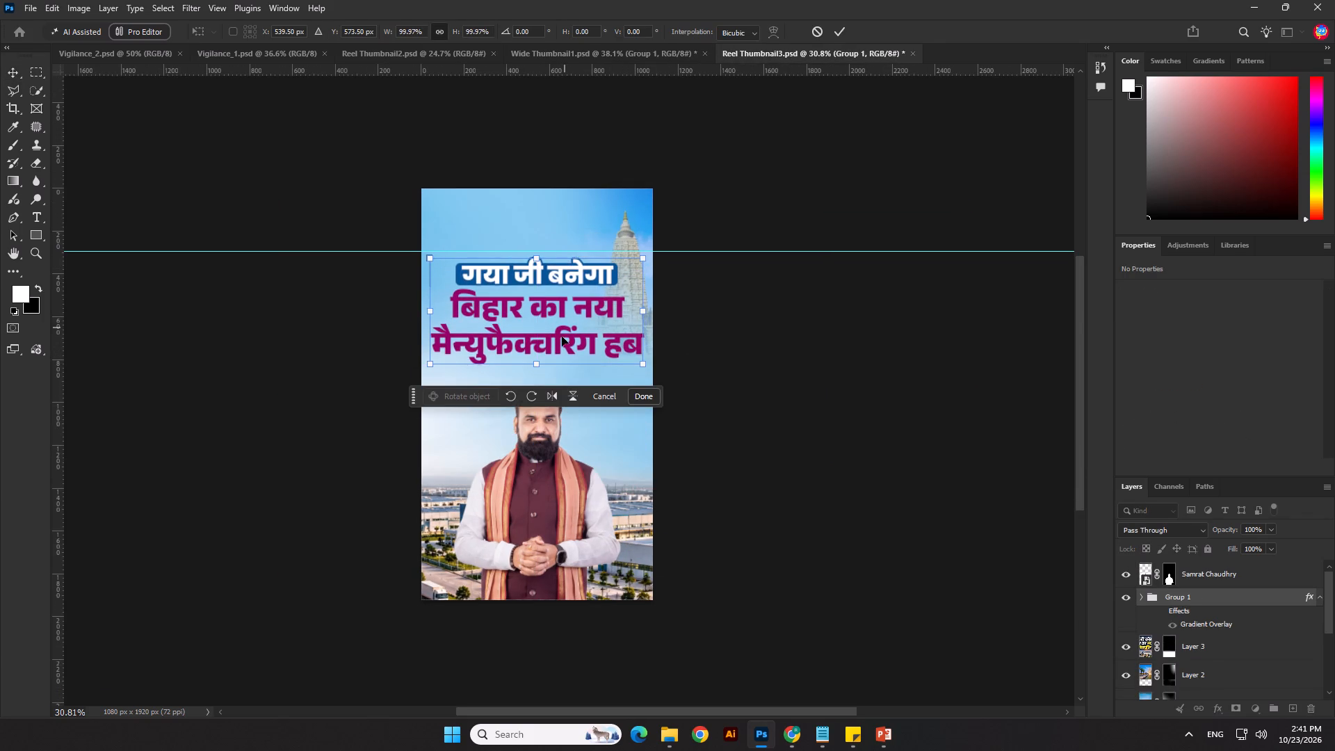
pyautogui.press('Up')
pyautogui.press('Up')
pyautogui.press('Up')
pyautogui.press('Up')
pyautogui.press('Up')
pyautogui.press('Up')
pyautogui.press('Up')
pyautogui.press('Up')
pyautogui.press('Up')
pyautogui.press('Down')
pyautogui.press('Down')
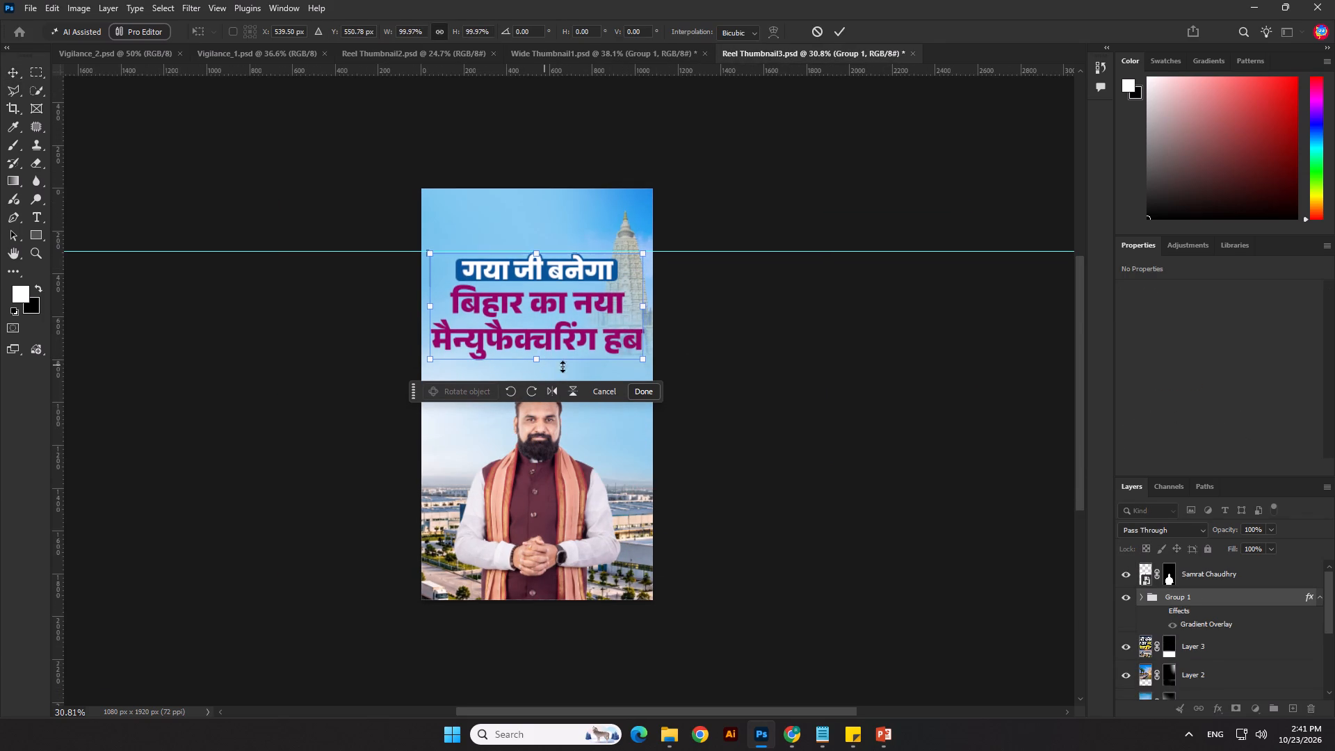
pyautogui.press('Down')
# Scale the headline group to about 94.65% and nudge it up so its top sits on the horizontal guide.
pyautogui.moveTo(532, 254); pyautogui.dragTo(536, 269)
pyautogui.press('Up')
pyautogui.press('Up')
pyautogui.press('Up')
pyautogui.press('Up')
pyautogui.press('Up')
pyautogui.press('Up')
pyautogui.press('Up')
pyautogui.press('Up')
pyautogui.press('Up')
pyautogui.press('Up')
pyautogui.press('Up')
pyautogui.press('Up')
pyautogui.press('Up')
pyautogui.click(540, 261)
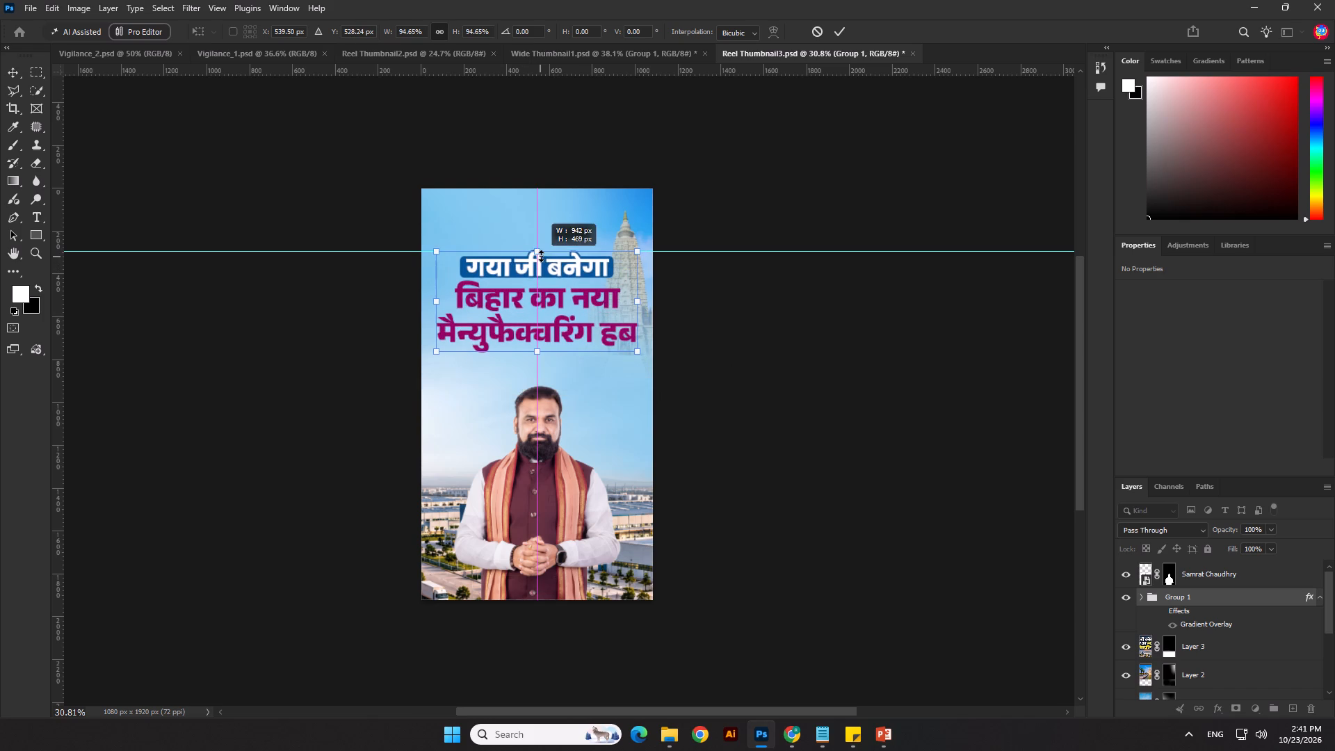
pyautogui.press('Return')
pyautogui.click(776, 359)
# Move the temple Layer 2 down beside the man, to about X -100 px and Y 572 px.
pyautogui.click(641, 291)
pyautogui.moveTo(648, 300); pyautogui.dragTo(659, 375)
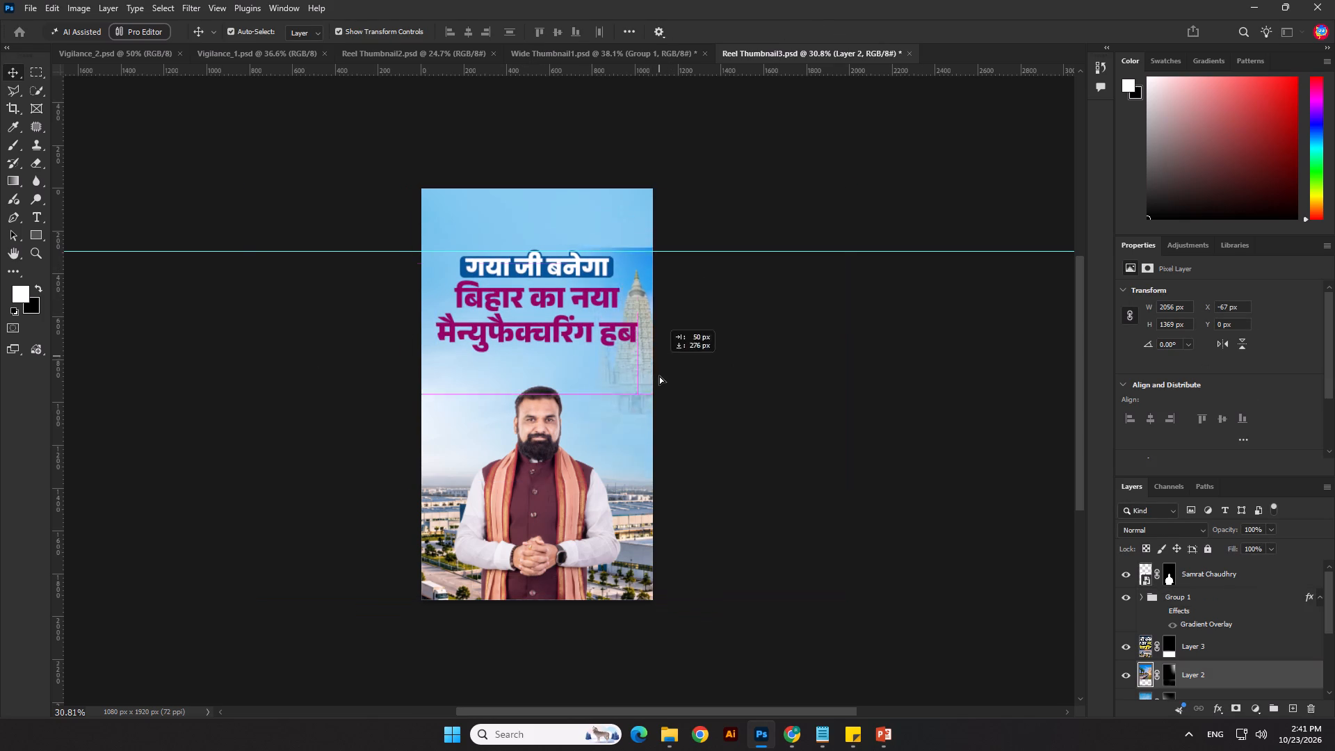
pyautogui.moveTo(659, 375); pyautogui.dragTo(642, 423)
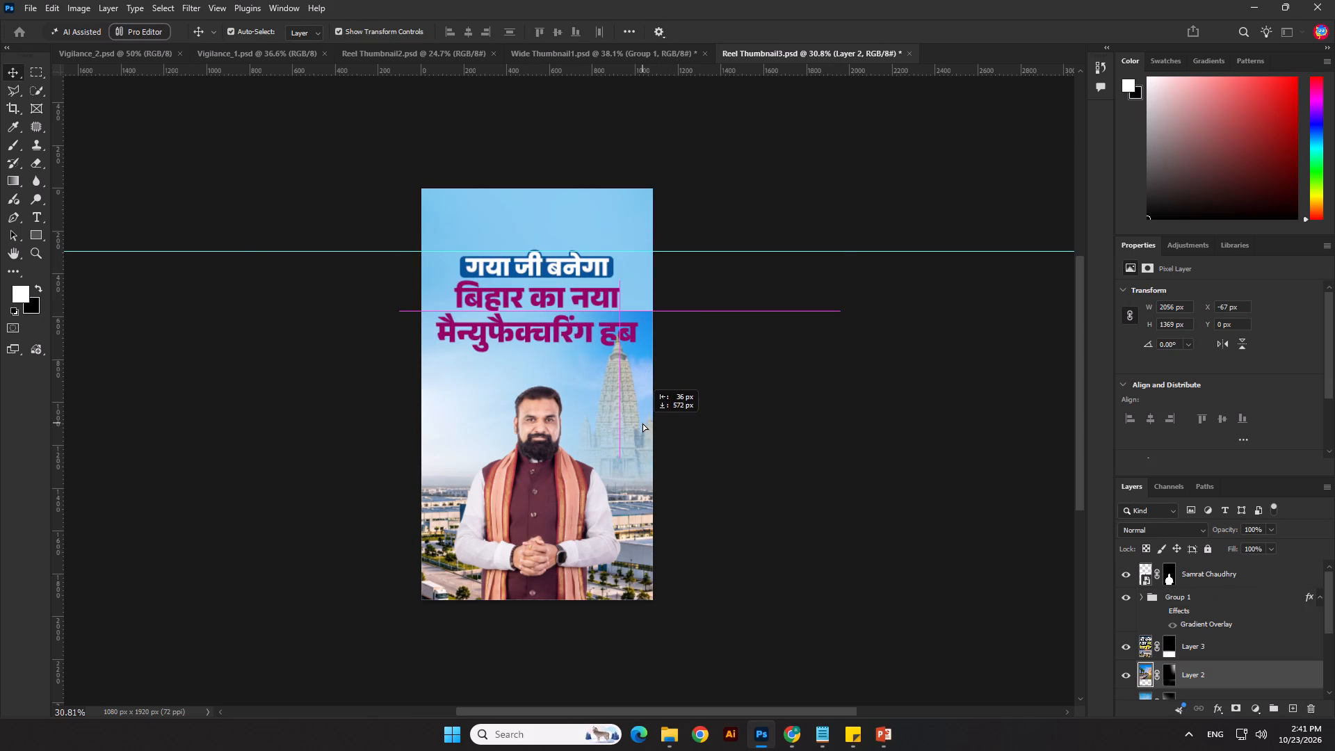
pyautogui.moveTo(642, 423); pyautogui.dragTo(644, 423)
pyautogui.press('Return')
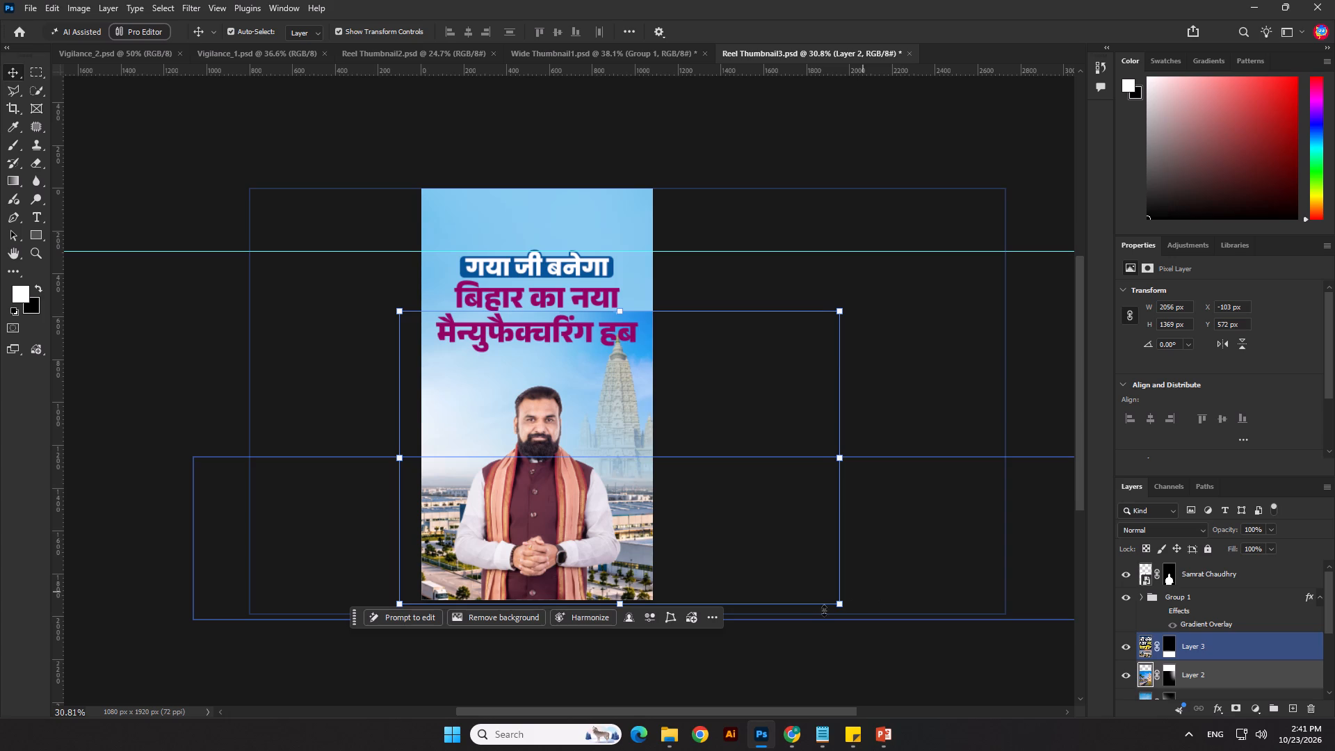
pyautogui.press('Right')
pyautogui.press('Return')
pyautogui.click(784, 678)
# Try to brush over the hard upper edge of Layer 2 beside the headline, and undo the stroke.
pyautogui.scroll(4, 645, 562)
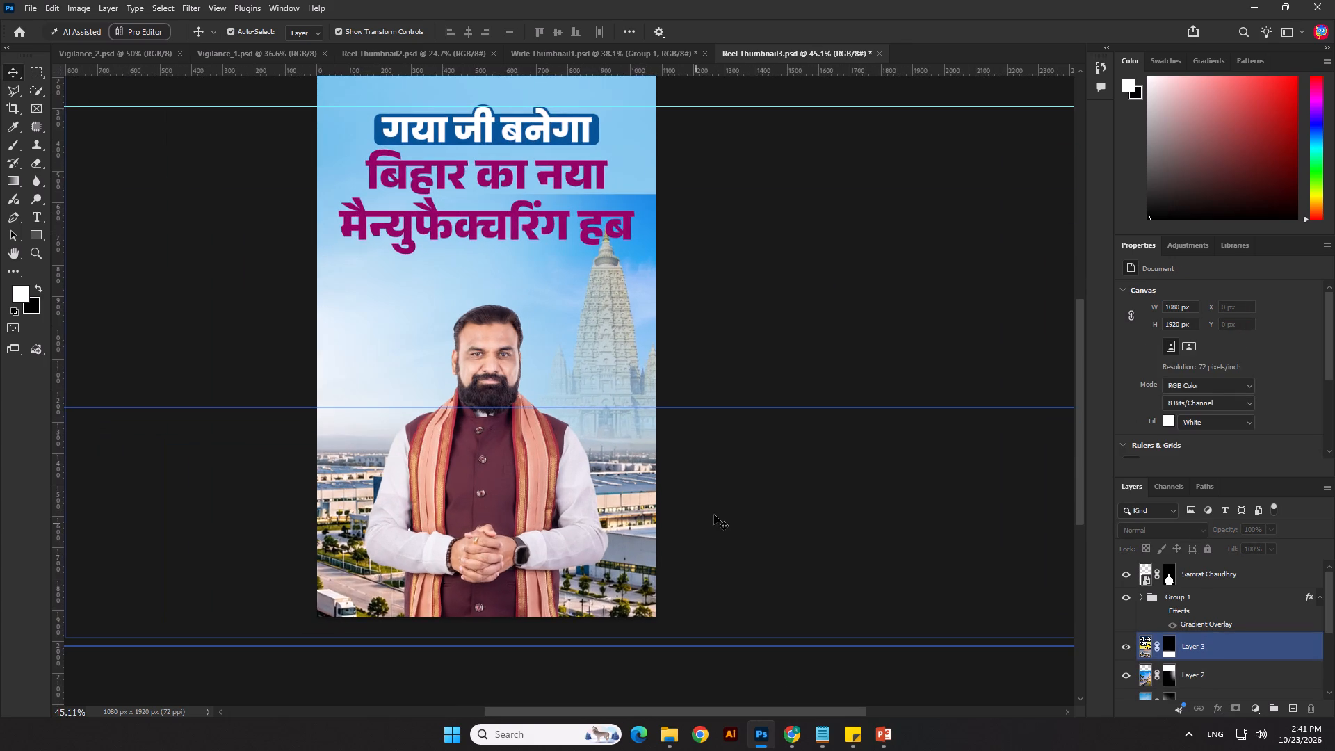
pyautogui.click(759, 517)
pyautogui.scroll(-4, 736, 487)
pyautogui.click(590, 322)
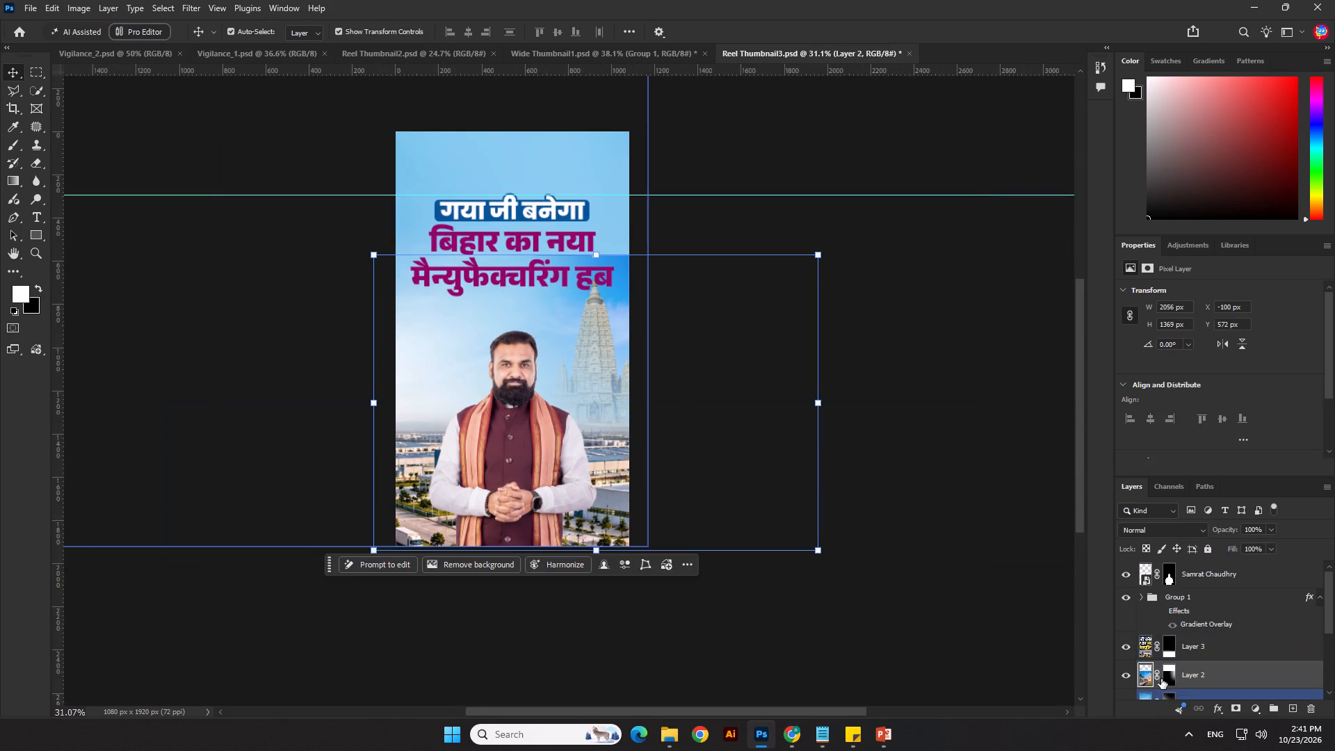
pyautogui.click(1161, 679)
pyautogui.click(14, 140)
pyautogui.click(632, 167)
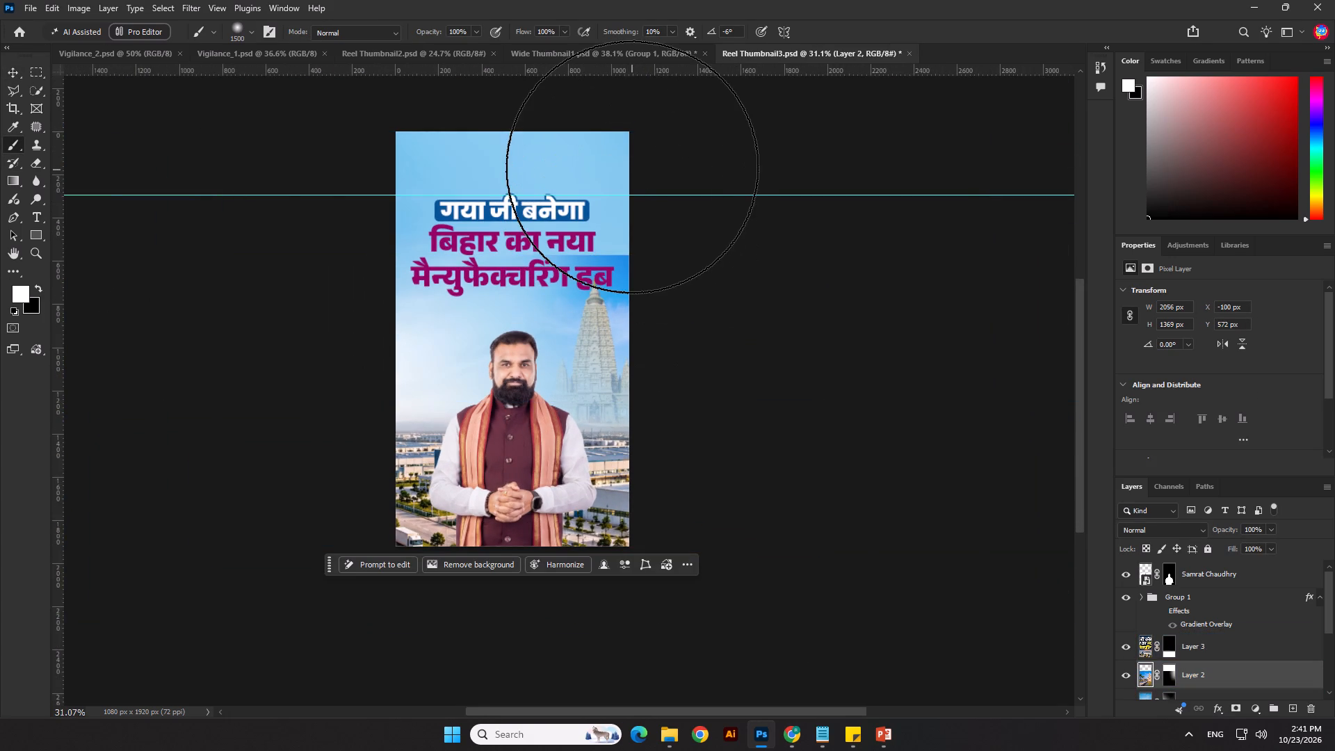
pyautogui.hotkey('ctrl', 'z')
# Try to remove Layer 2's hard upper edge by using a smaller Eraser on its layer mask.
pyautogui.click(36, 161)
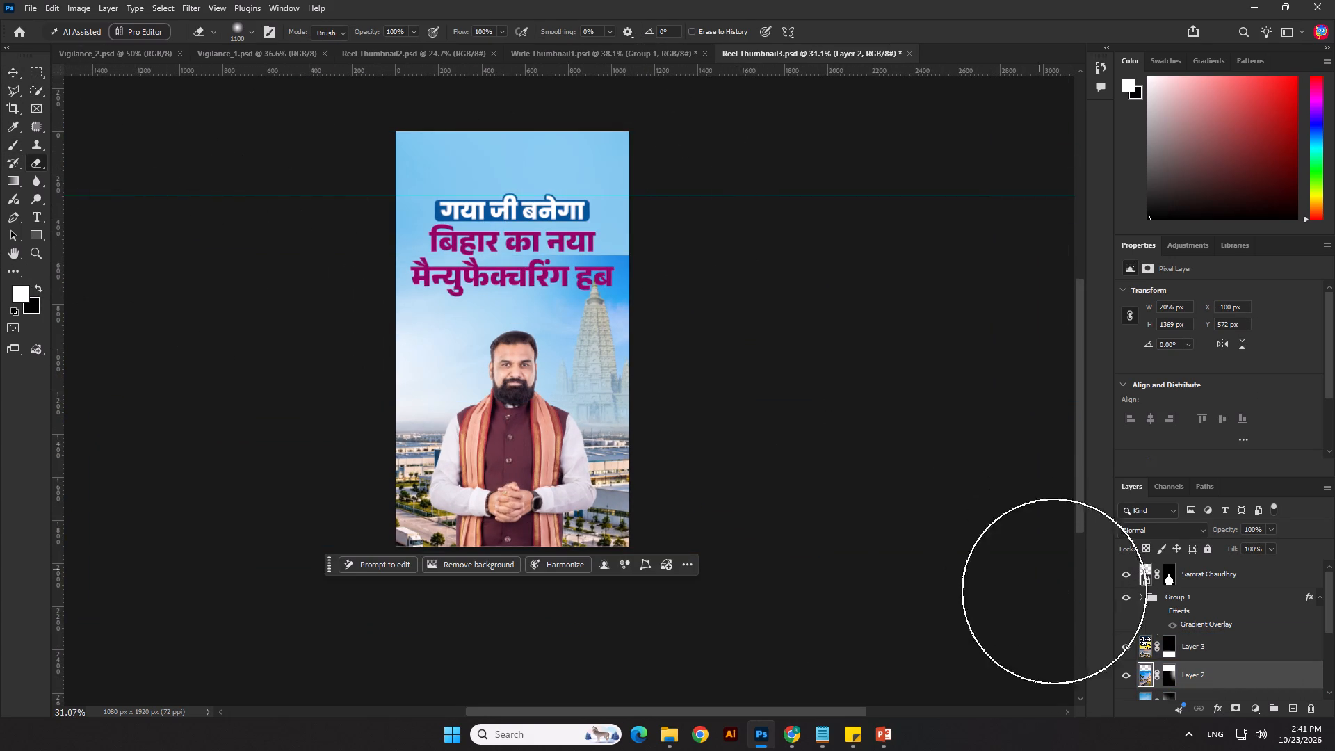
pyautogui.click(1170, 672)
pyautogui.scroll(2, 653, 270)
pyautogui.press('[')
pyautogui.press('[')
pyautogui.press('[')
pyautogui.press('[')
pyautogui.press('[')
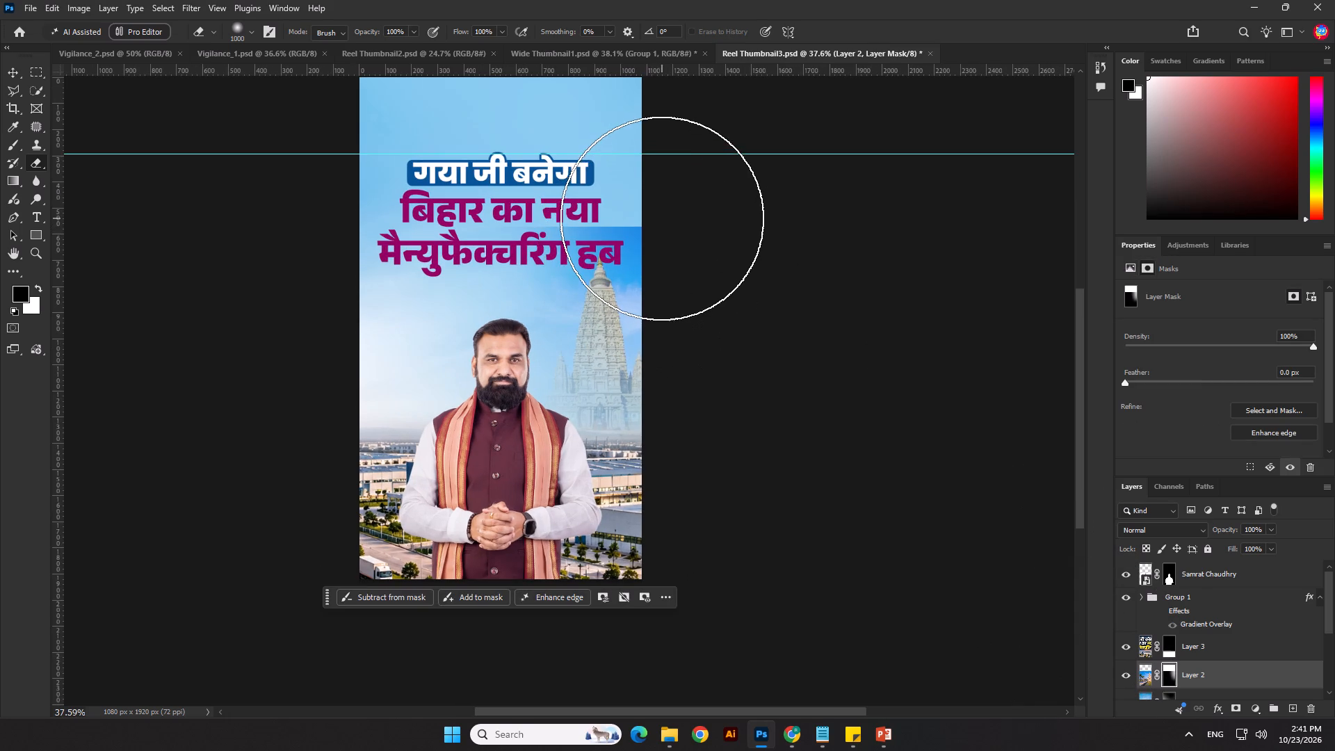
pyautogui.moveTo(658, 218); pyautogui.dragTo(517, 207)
# Reduce the brush to 600 px and paint black on Layer 2's mask across the hard sky edge behind the headline.
pyautogui.click(13, 146)
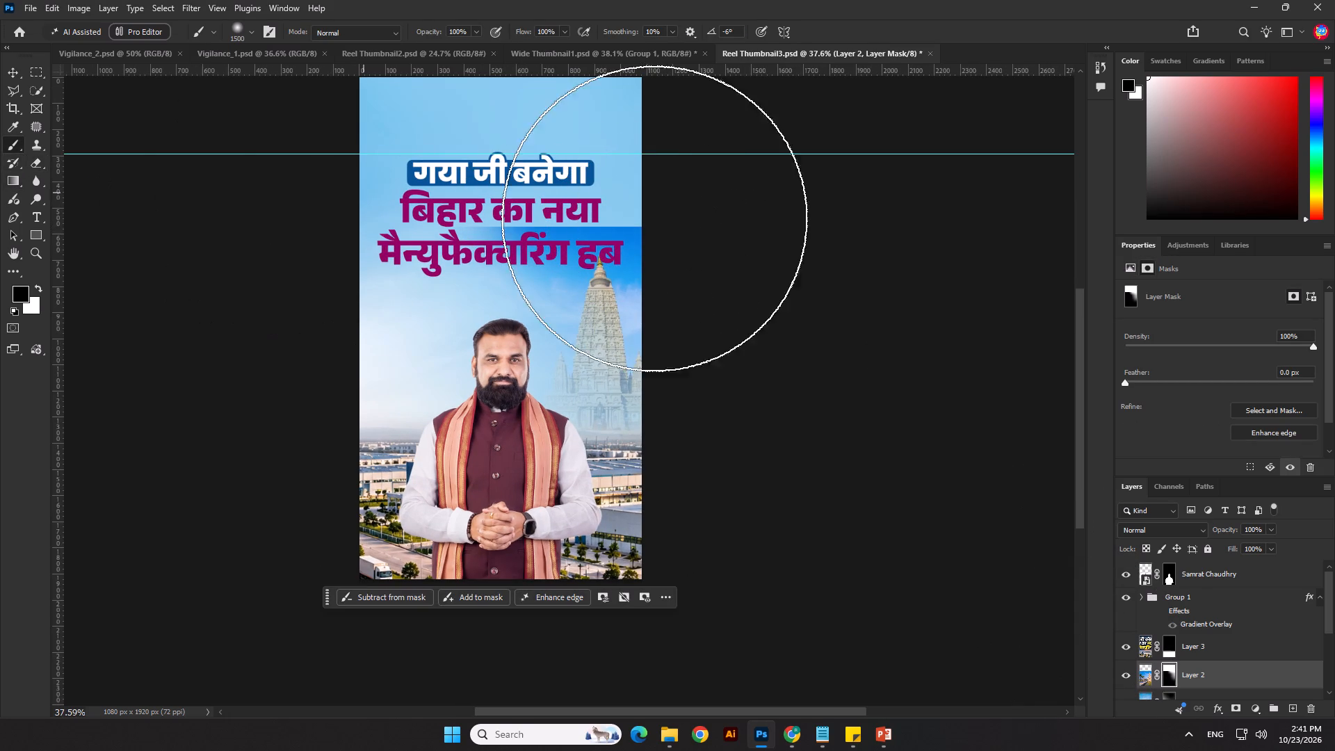
pyautogui.press('[')
pyautogui.press('[')
pyautogui.press('[')
pyautogui.press('[')
pyautogui.press('[')
pyautogui.press('[')
pyautogui.press('[')
pyautogui.press('[')
pyautogui.press('[')
pyautogui.moveTo(667, 210); pyautogui.dragTo(398, 207)
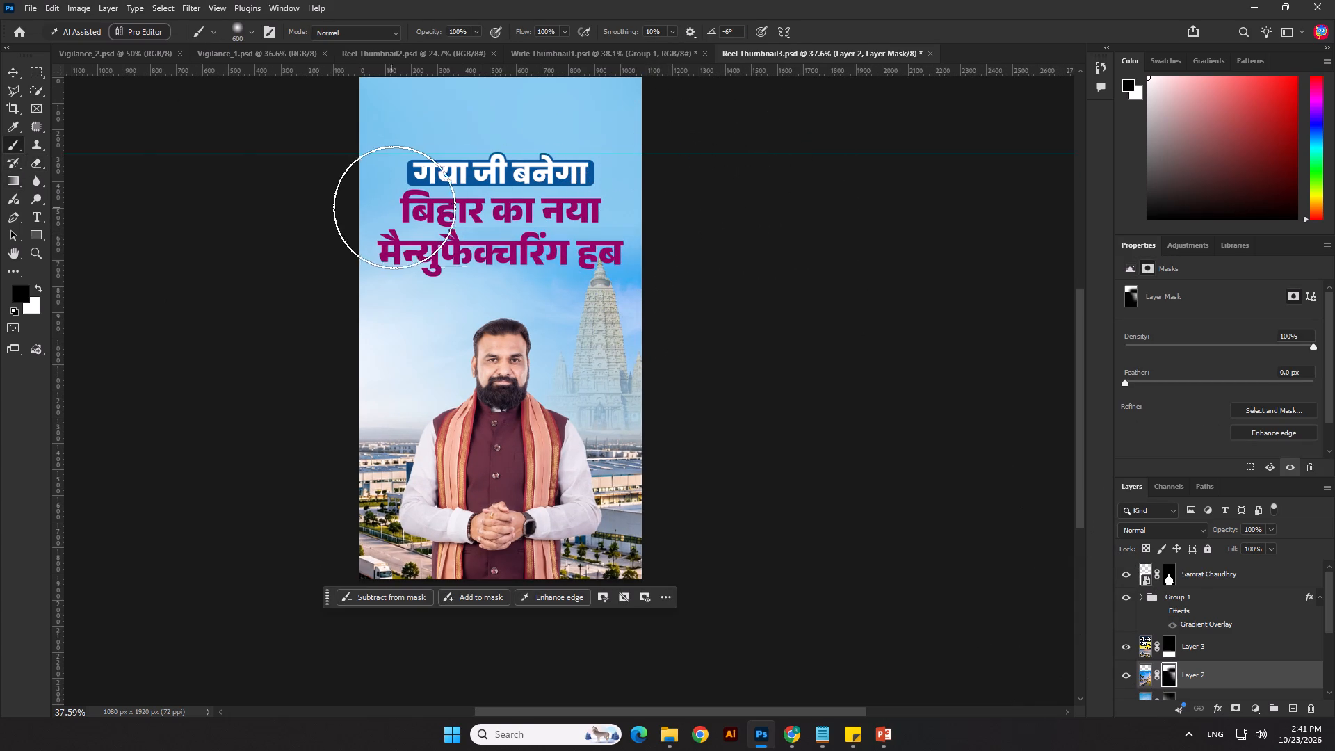
# Fade the remaining sky patches around the temple's top and behind the headline on Layer 2's mask with a 700 px black brush.
pyautogui.press(']')
pyautogui.click(671, 239)
pyautogui.click(692, 314)
pyautogui.click(682, 282)
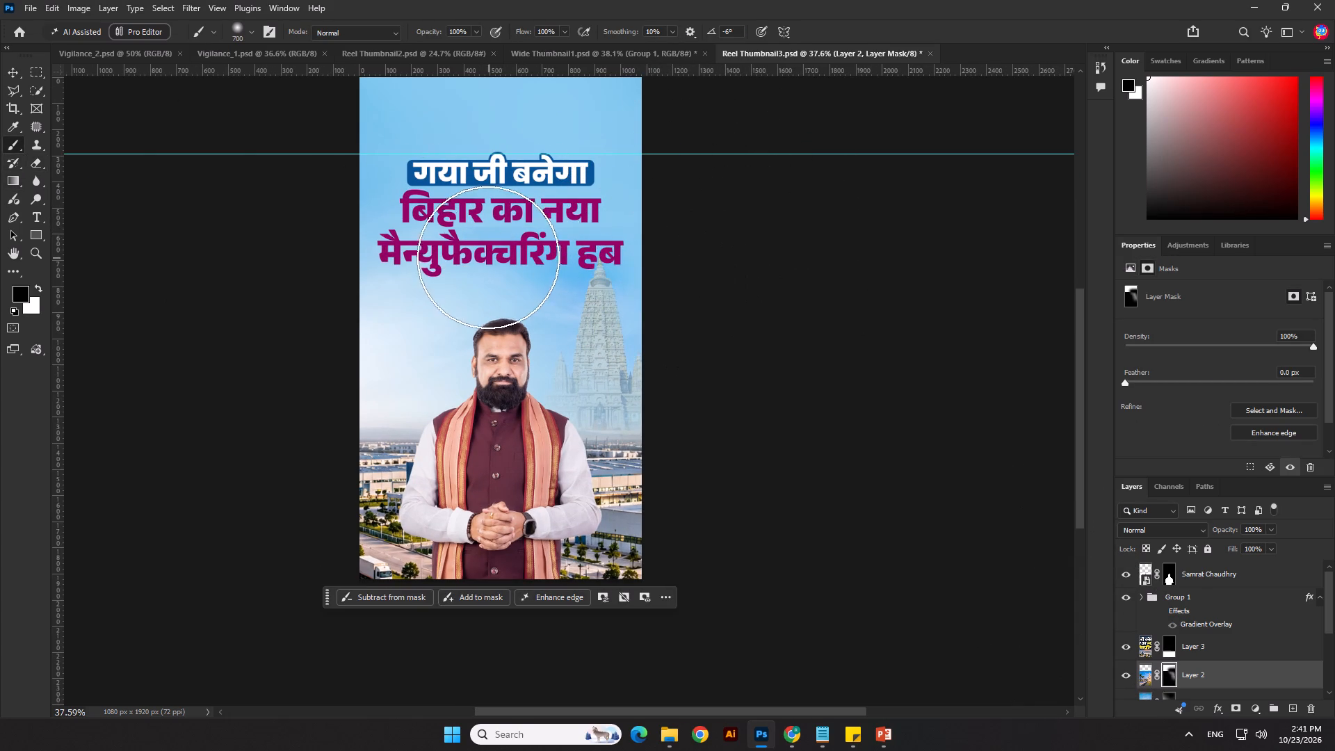
pyautogui.click(503, 244)
pyautogui.click(503, 254)
pyautogui.moveTo(476, 191); pyautogui.dragTo(632, 125)
pyautogui.click(632, 125)
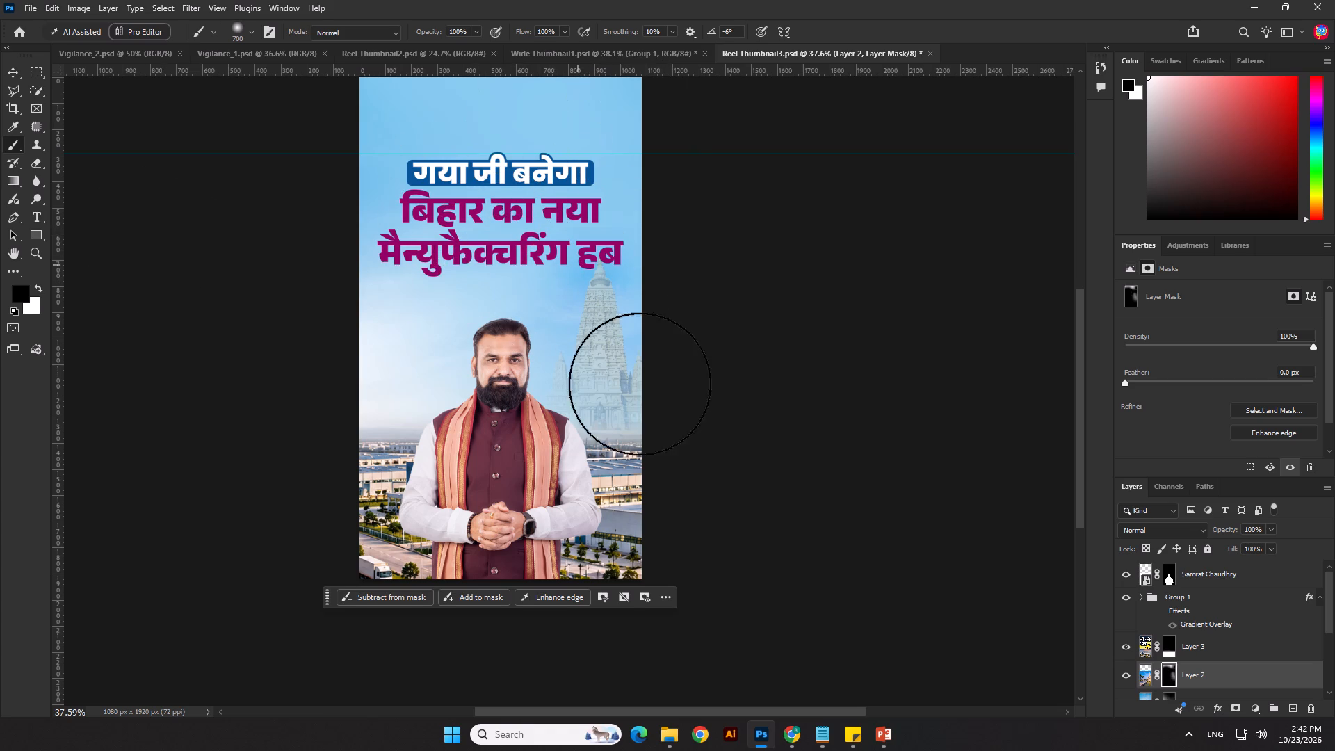
pyautogui.scroll(-4, 681, 429)
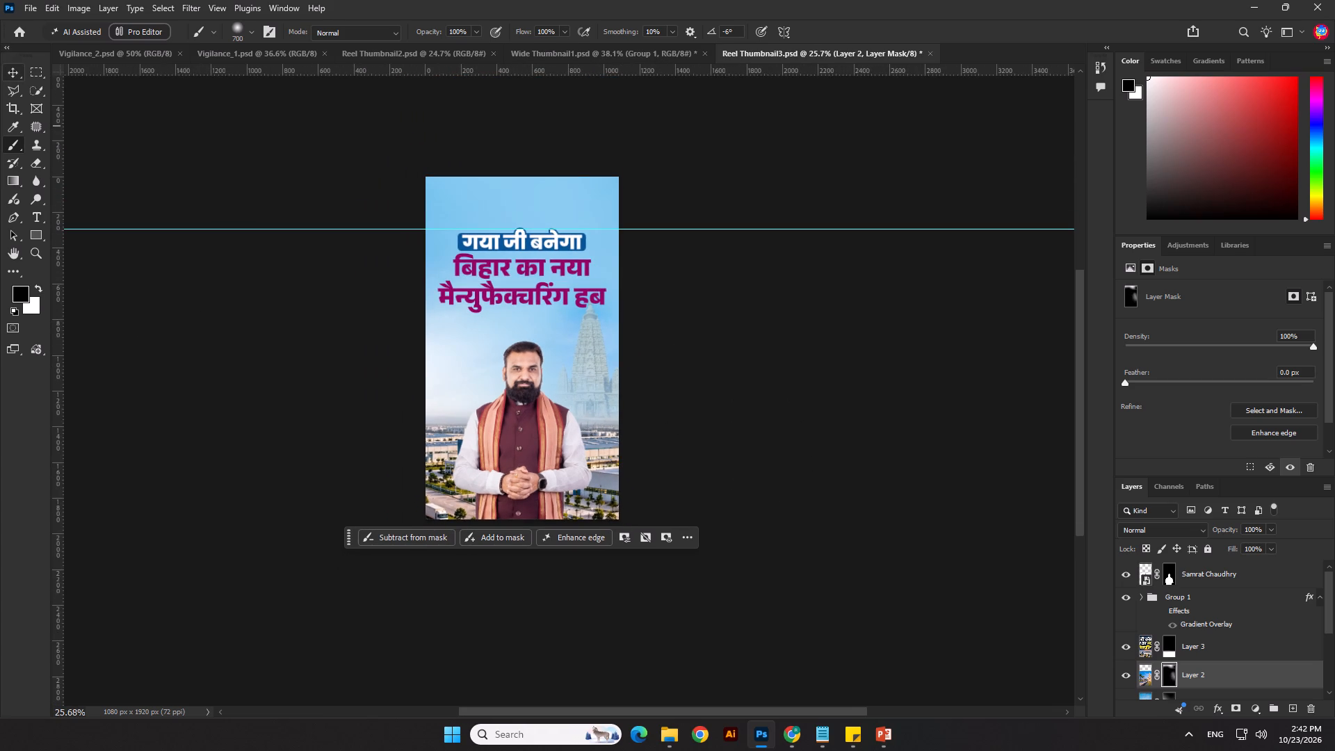
pyautogui.click(11, 81)
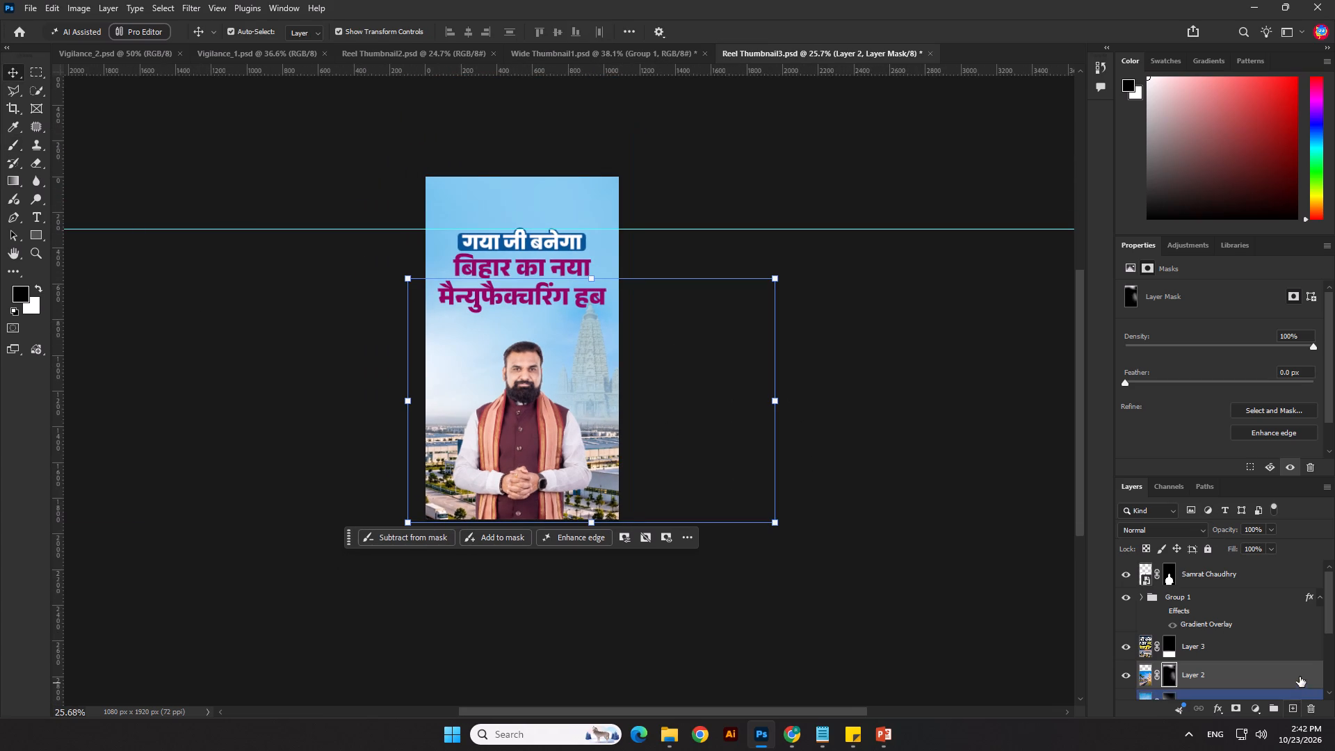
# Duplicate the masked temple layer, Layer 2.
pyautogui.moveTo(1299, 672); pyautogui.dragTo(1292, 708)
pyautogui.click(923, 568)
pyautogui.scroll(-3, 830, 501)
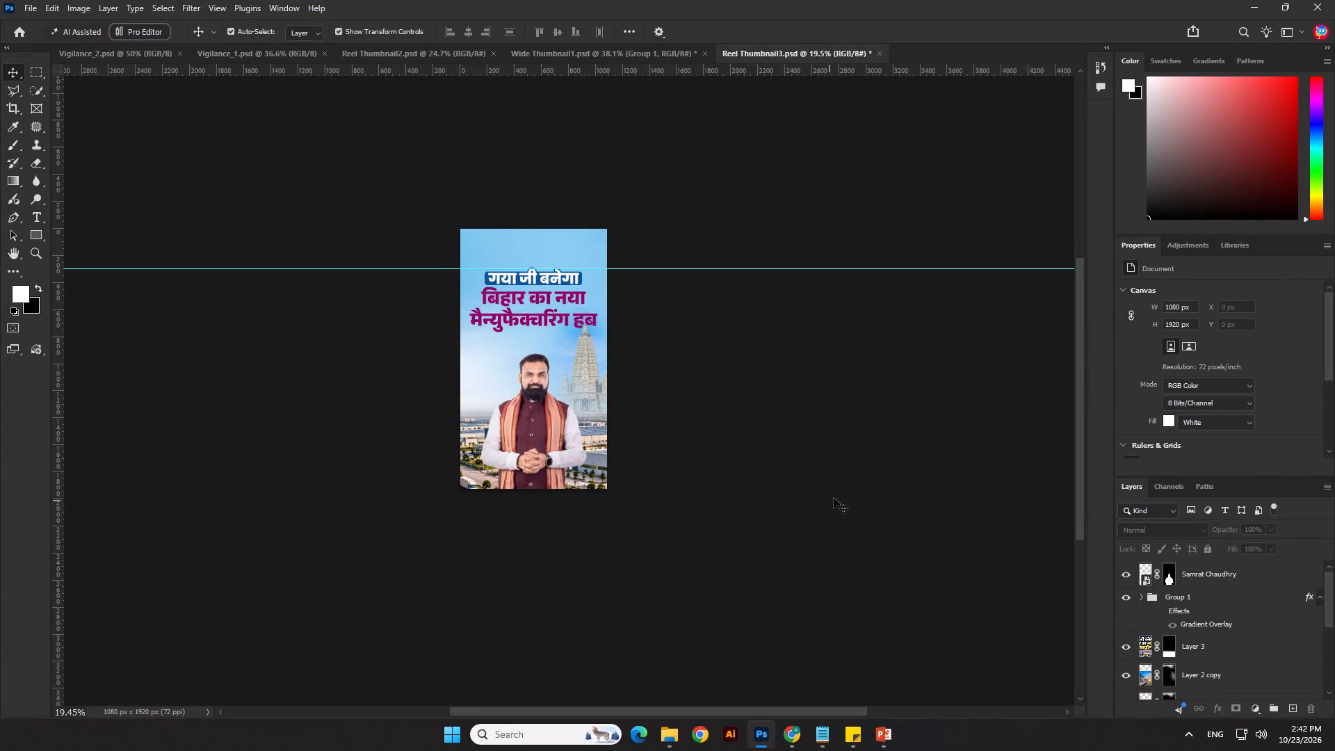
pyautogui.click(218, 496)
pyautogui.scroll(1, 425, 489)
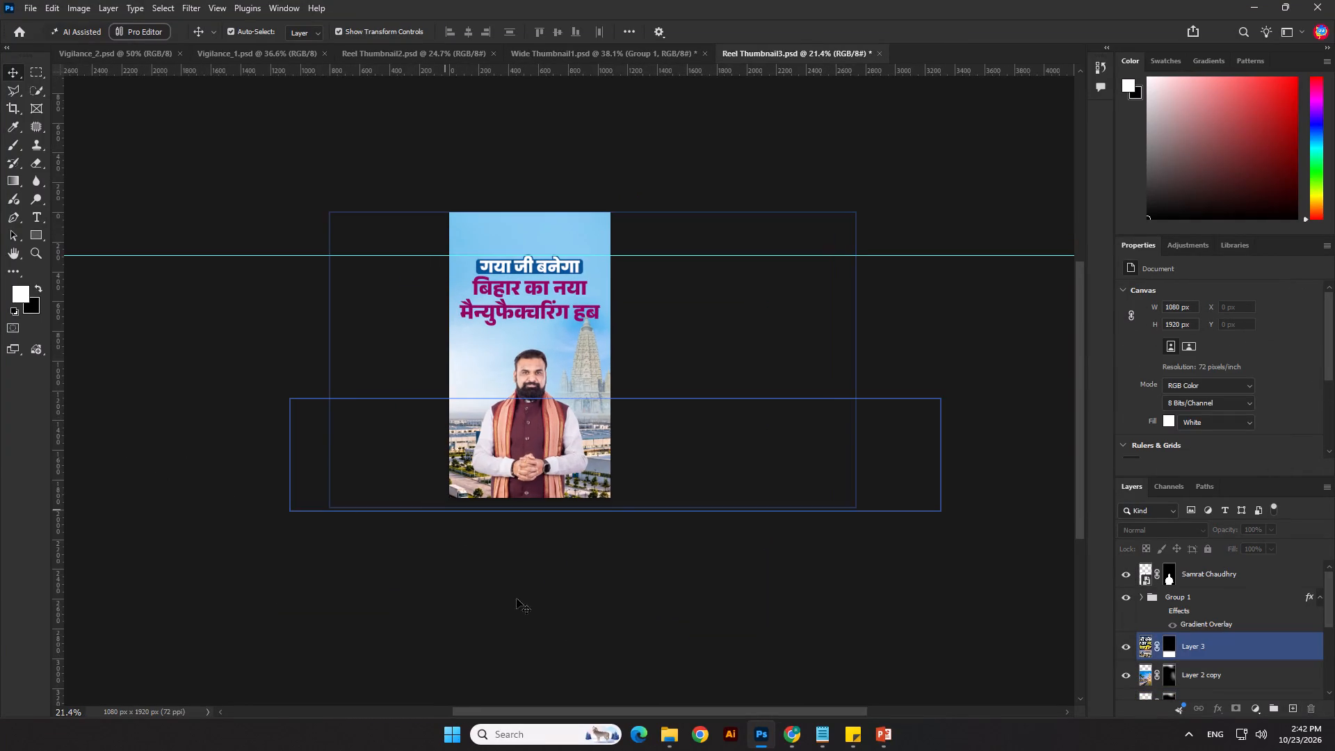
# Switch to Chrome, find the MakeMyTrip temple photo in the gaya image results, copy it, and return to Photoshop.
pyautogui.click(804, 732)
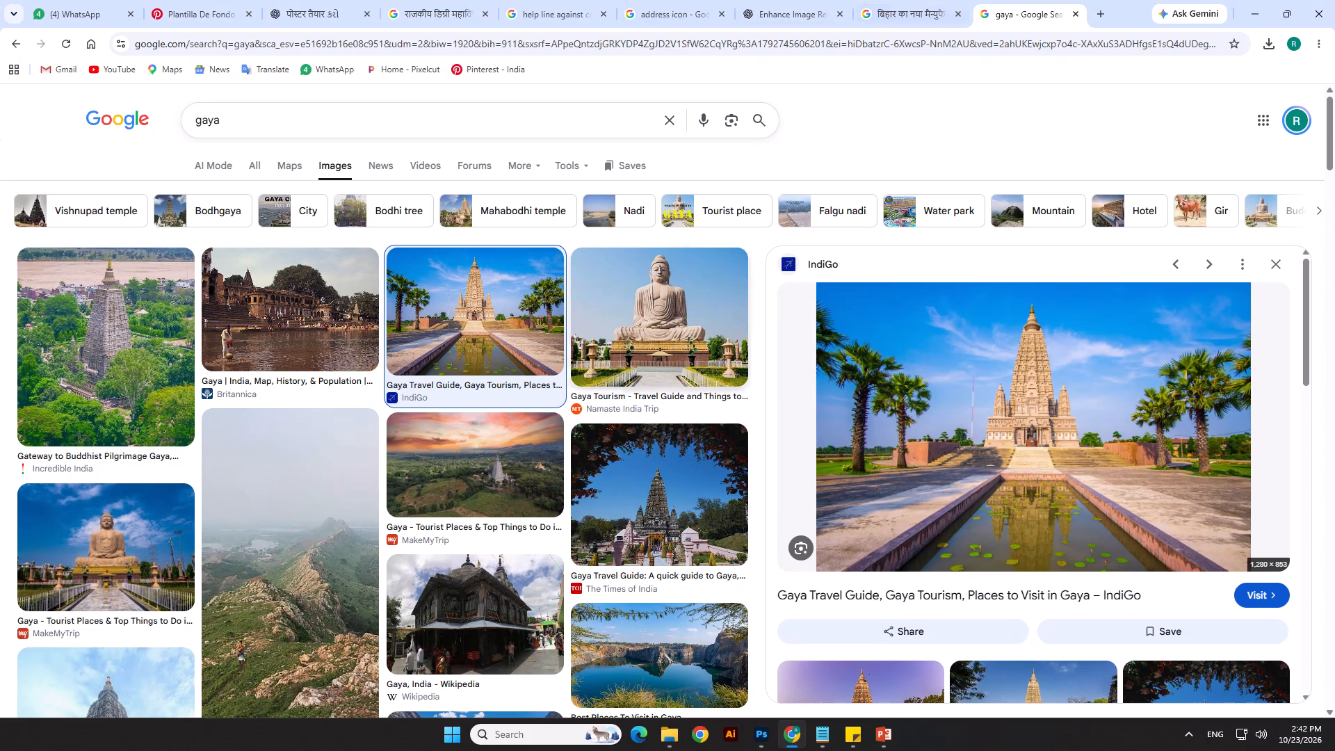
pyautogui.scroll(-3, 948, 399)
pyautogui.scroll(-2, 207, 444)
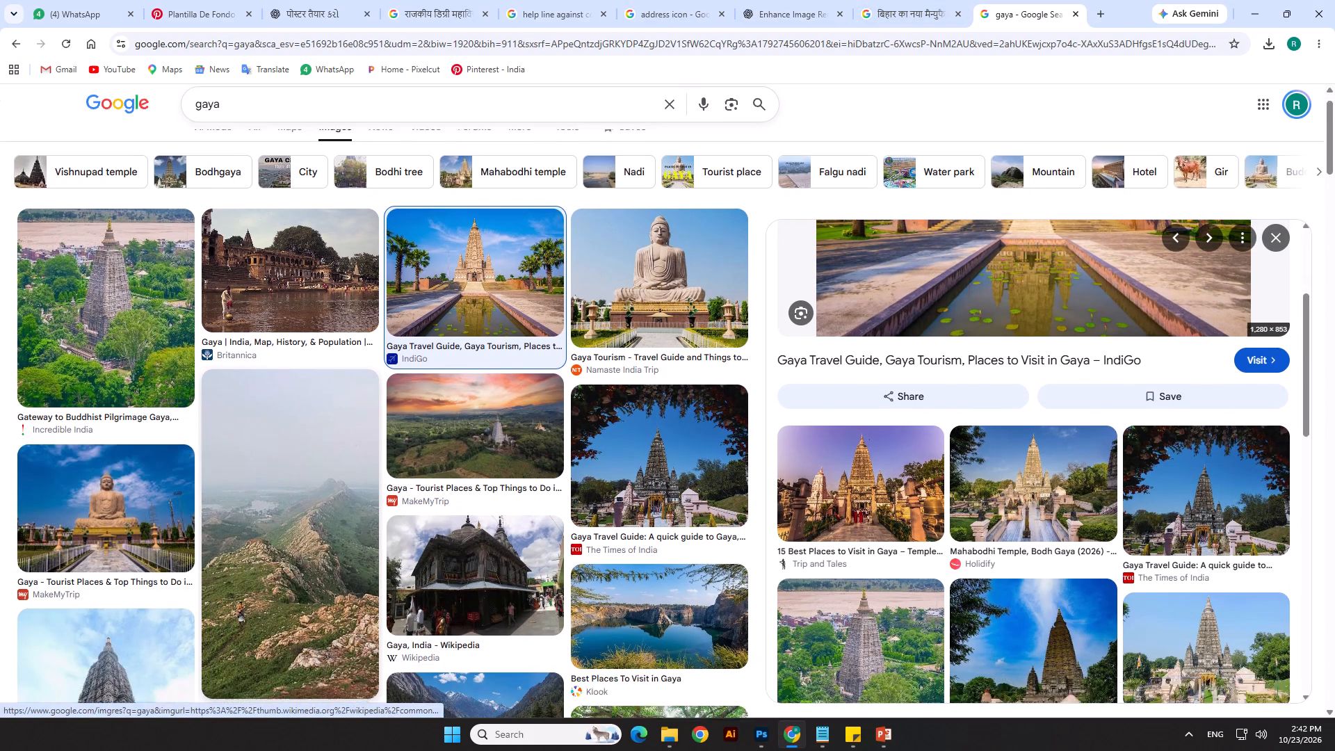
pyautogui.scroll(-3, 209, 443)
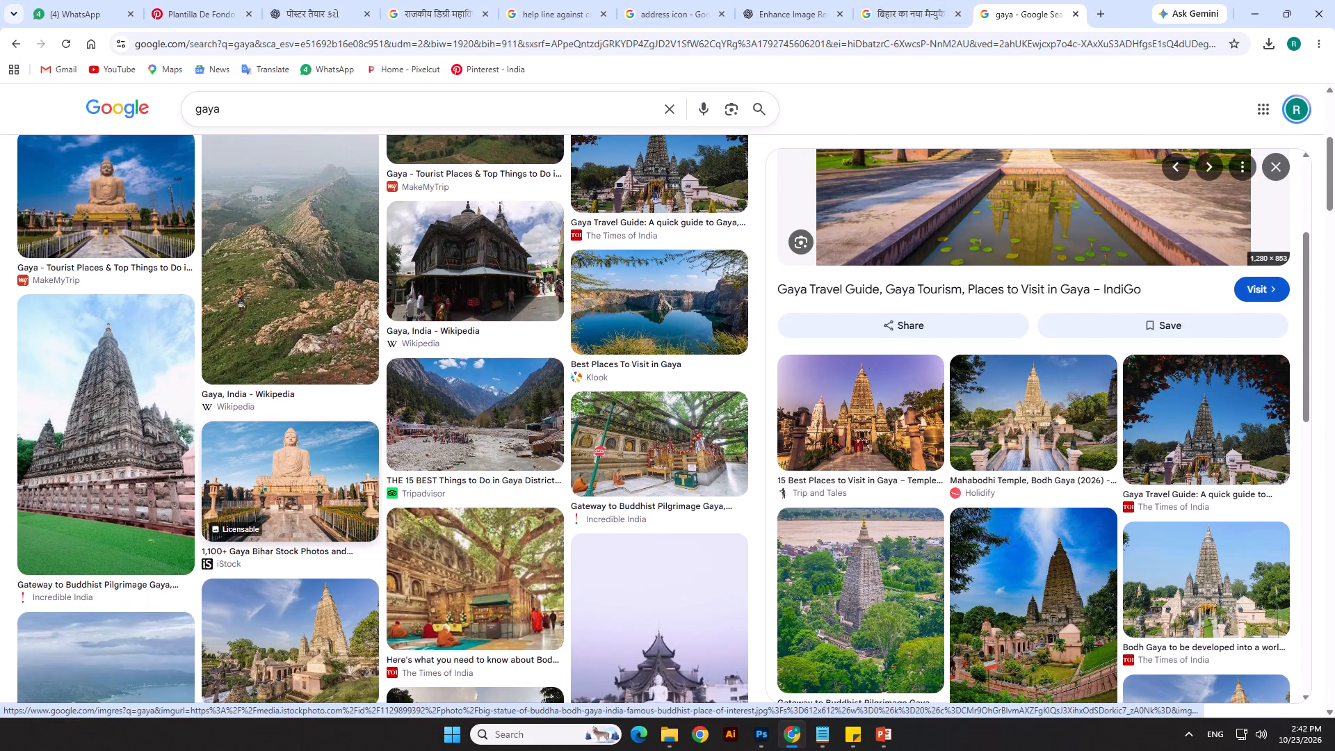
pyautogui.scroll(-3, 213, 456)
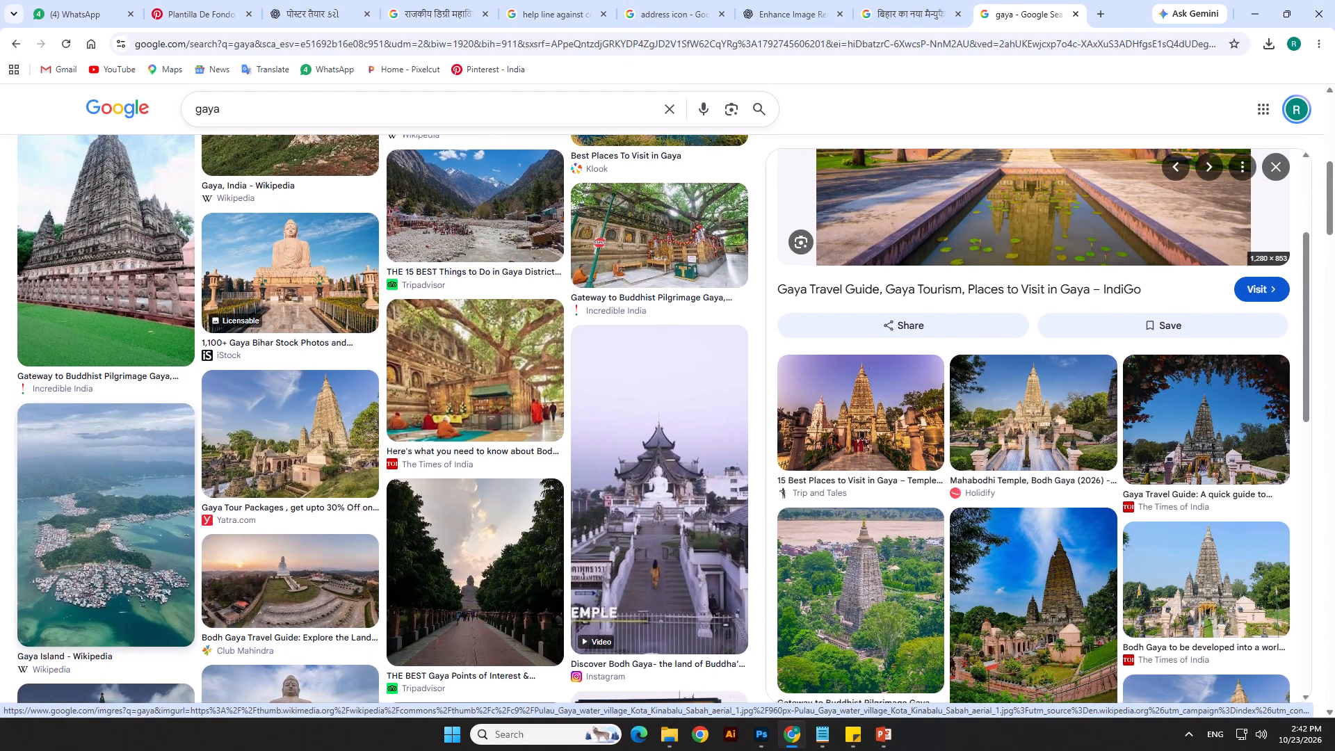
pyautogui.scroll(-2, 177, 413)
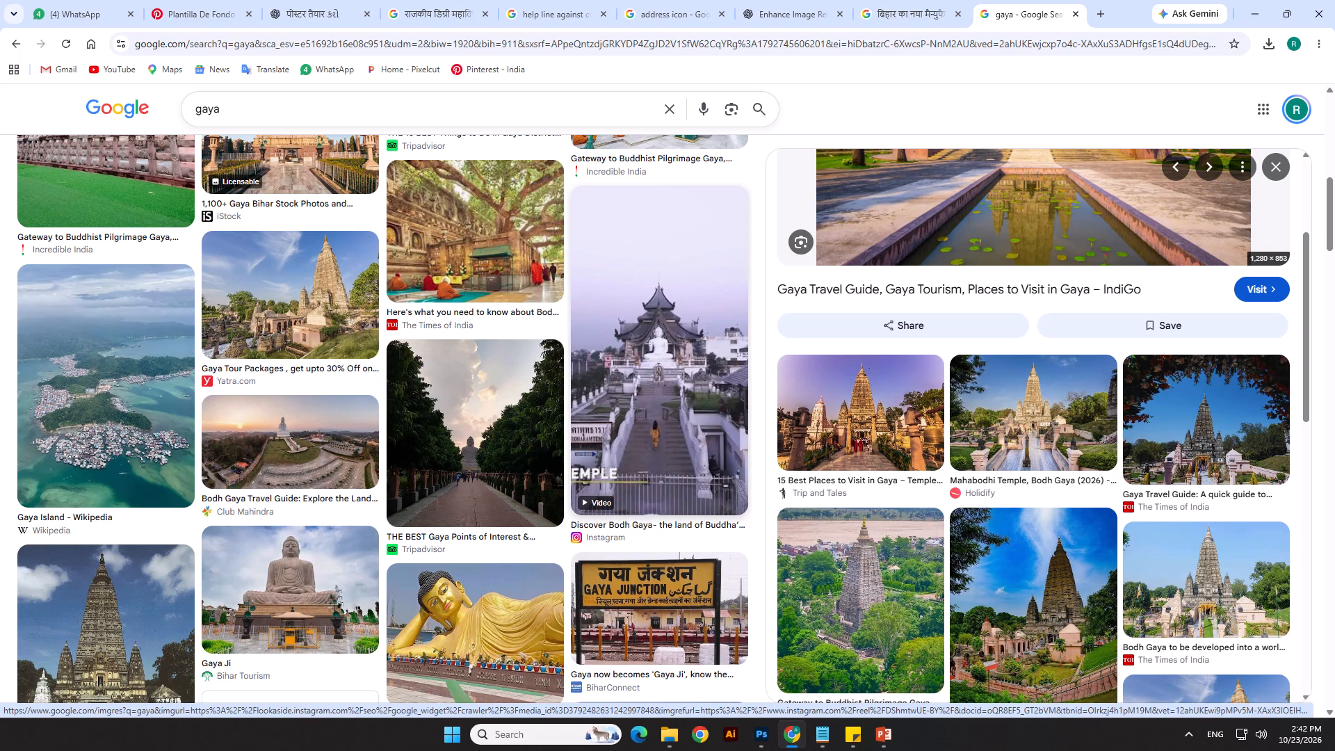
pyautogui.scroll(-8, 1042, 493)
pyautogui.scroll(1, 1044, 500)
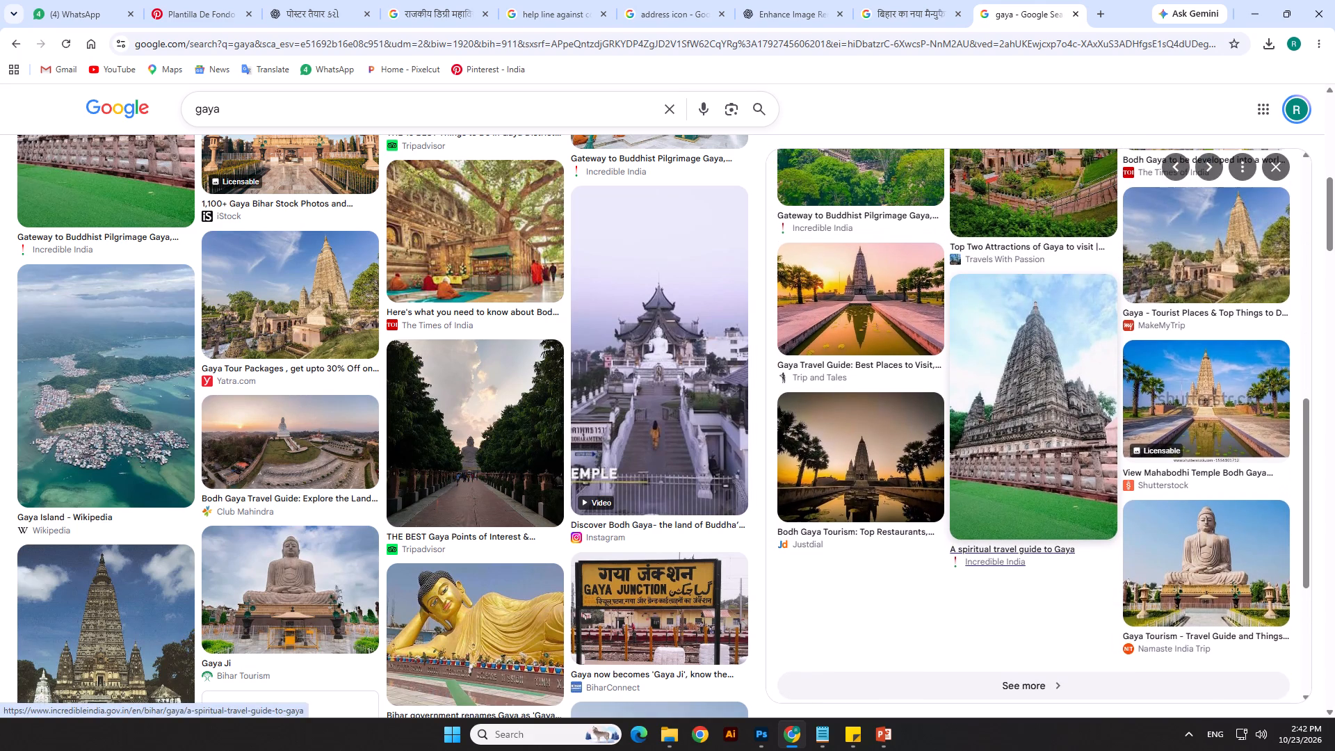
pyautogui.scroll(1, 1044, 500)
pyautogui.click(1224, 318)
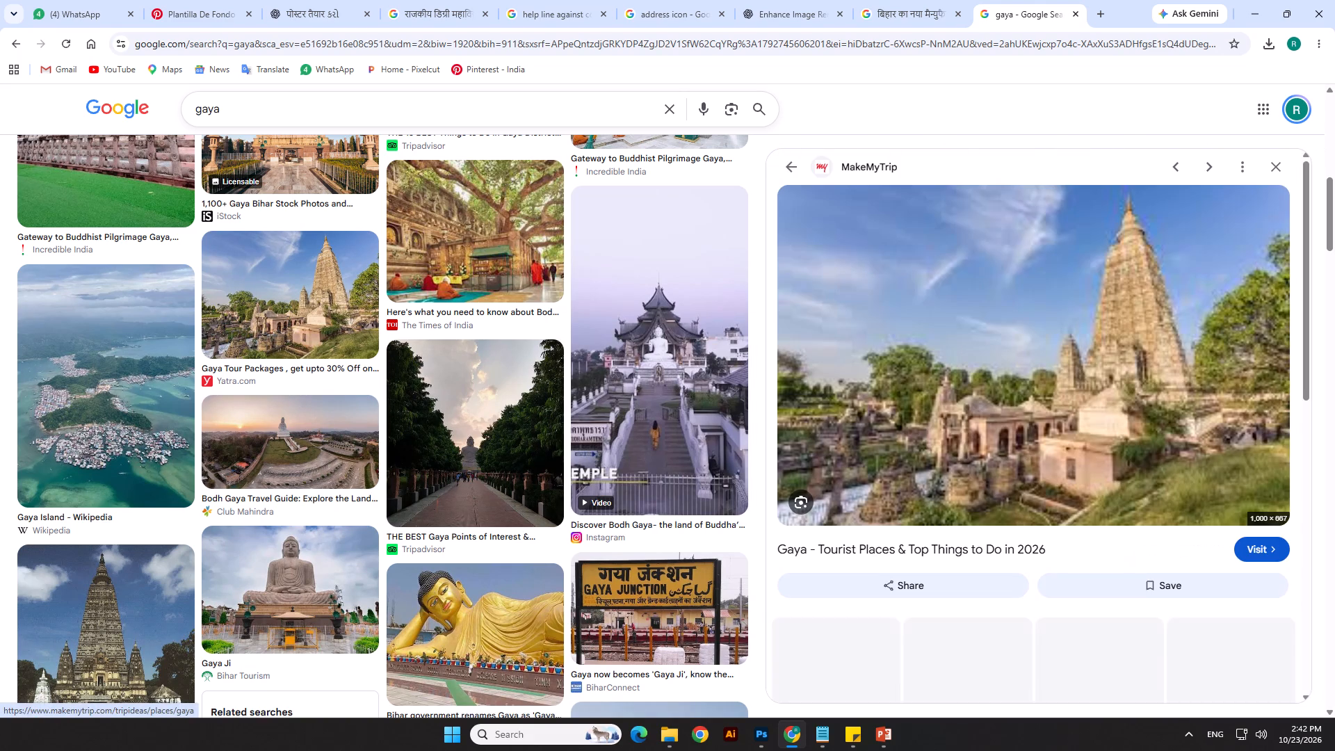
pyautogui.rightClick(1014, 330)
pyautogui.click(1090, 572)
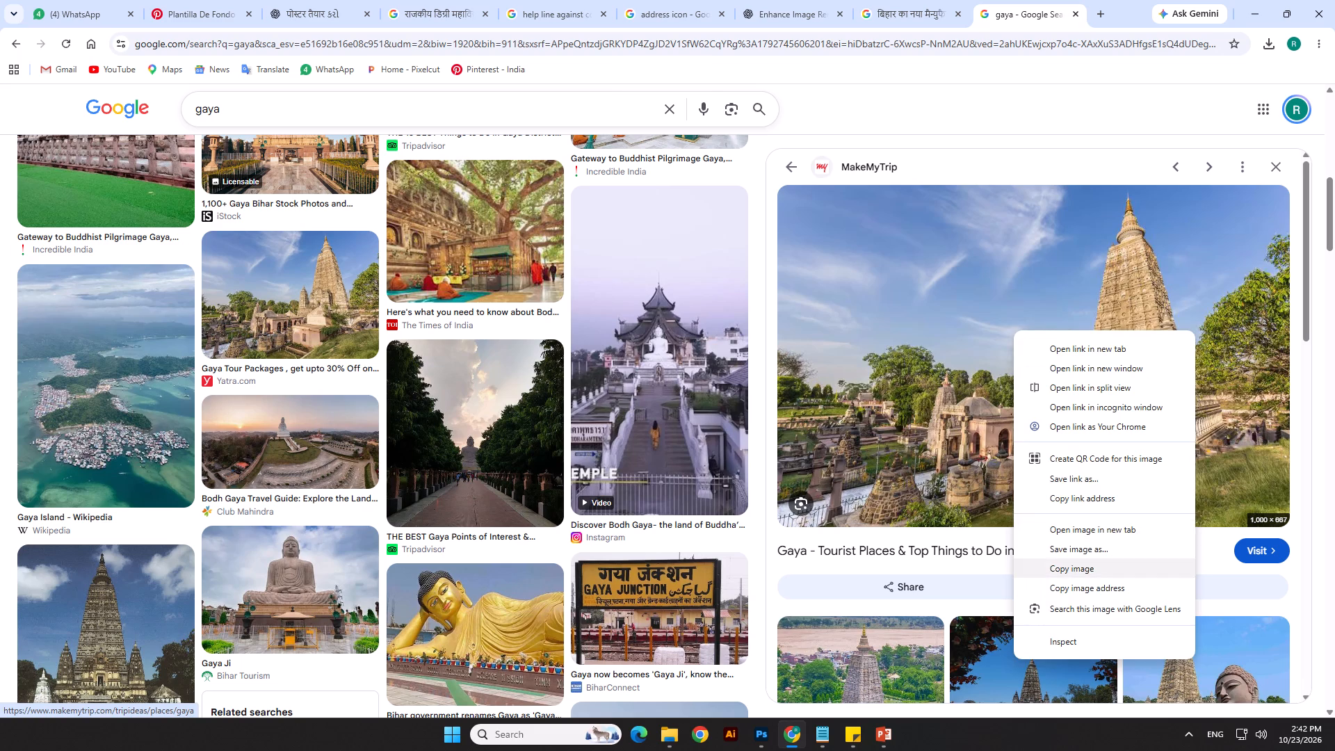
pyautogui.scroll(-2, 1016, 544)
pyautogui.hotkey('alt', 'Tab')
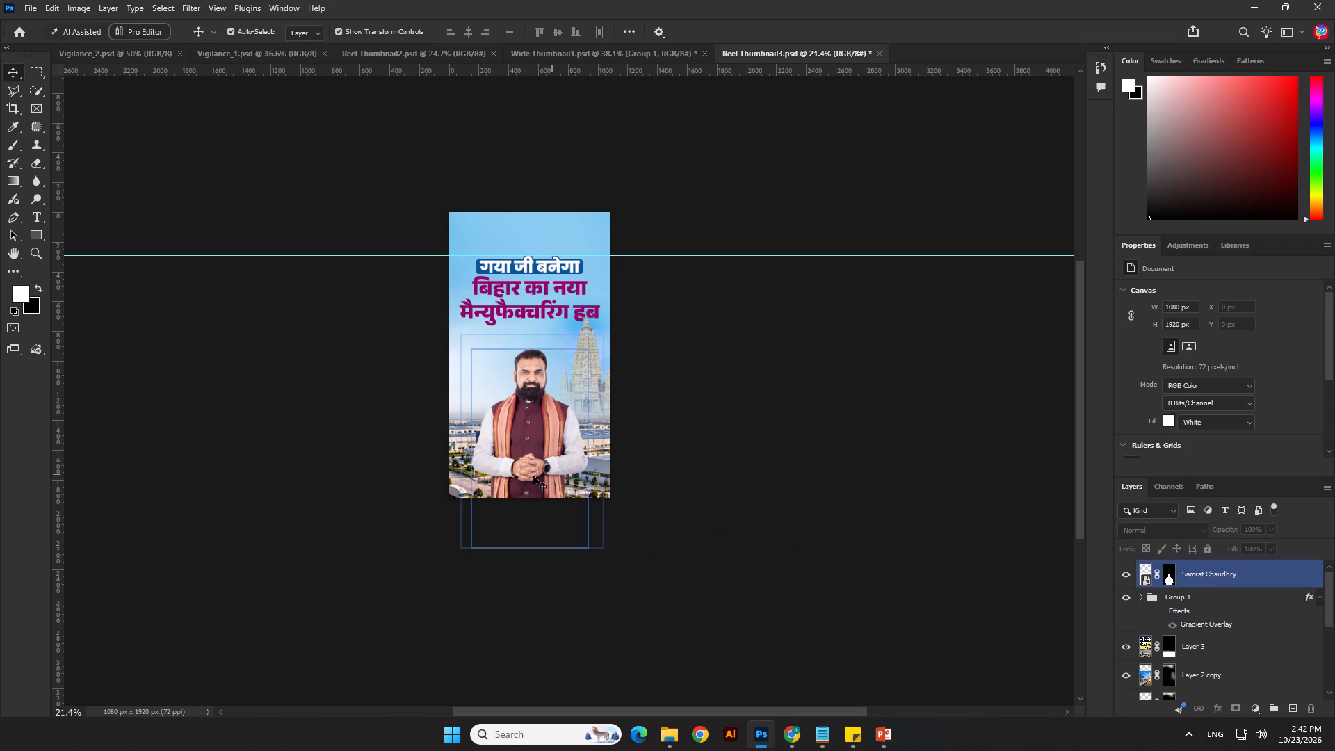
# Hide the city layer, Layer 3, and delete the two faded temple layers, Layer 2 copy and Layer 2.
pyautogui.click(458, 478)
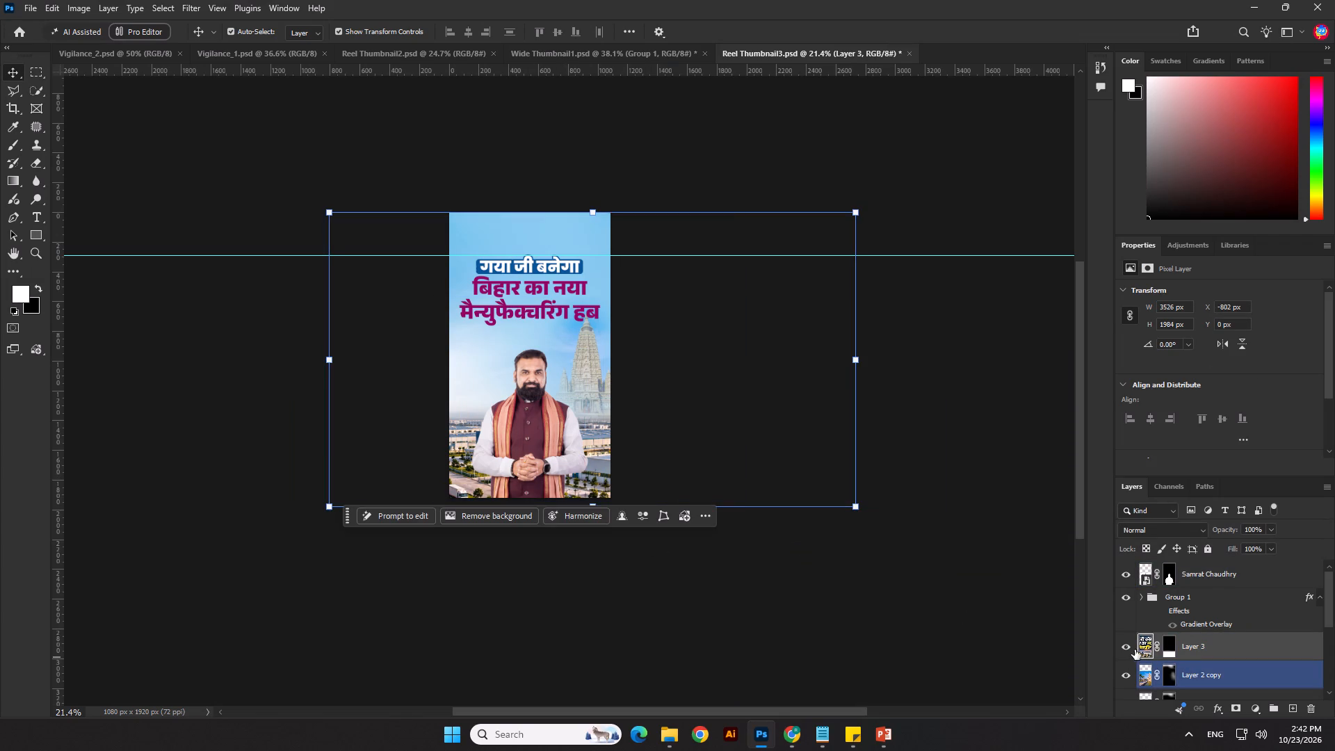
pyautogui.click(1128, 647)
pyautogui.click(576, 388)
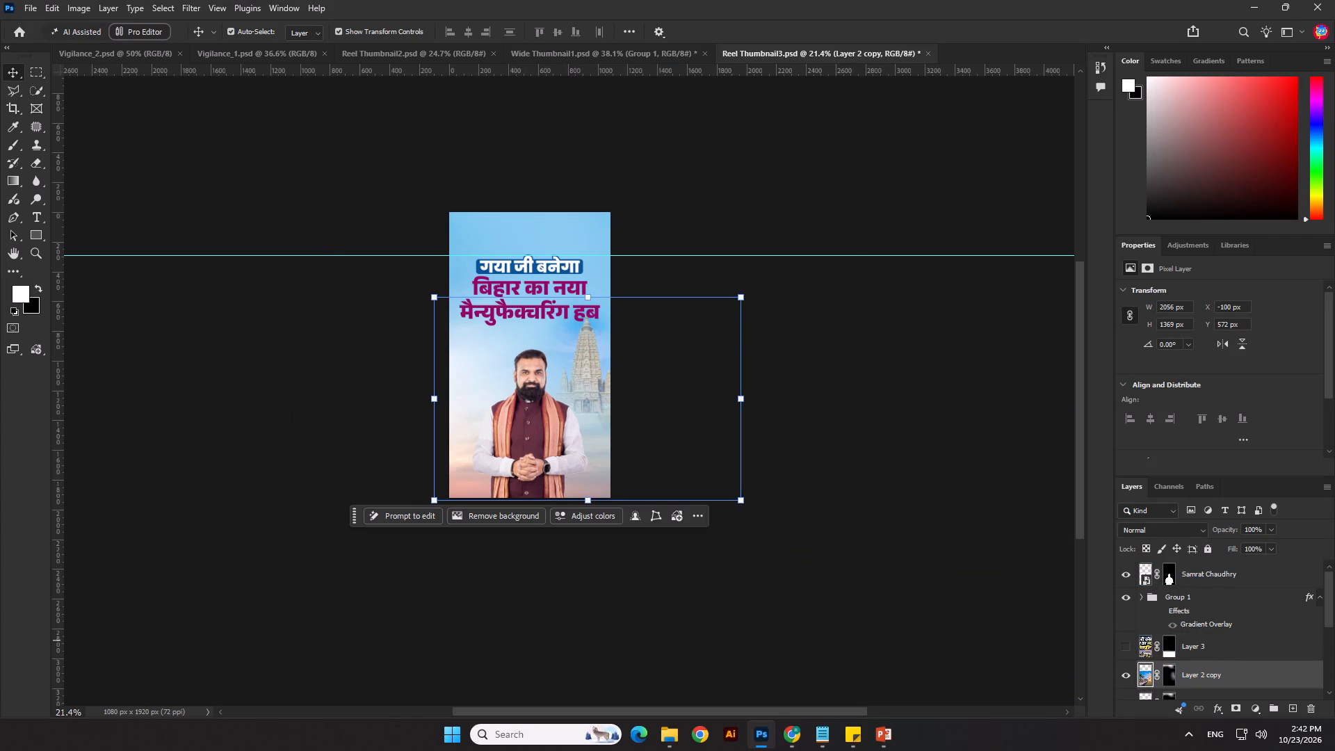
pyautogui.click(1122, 675)
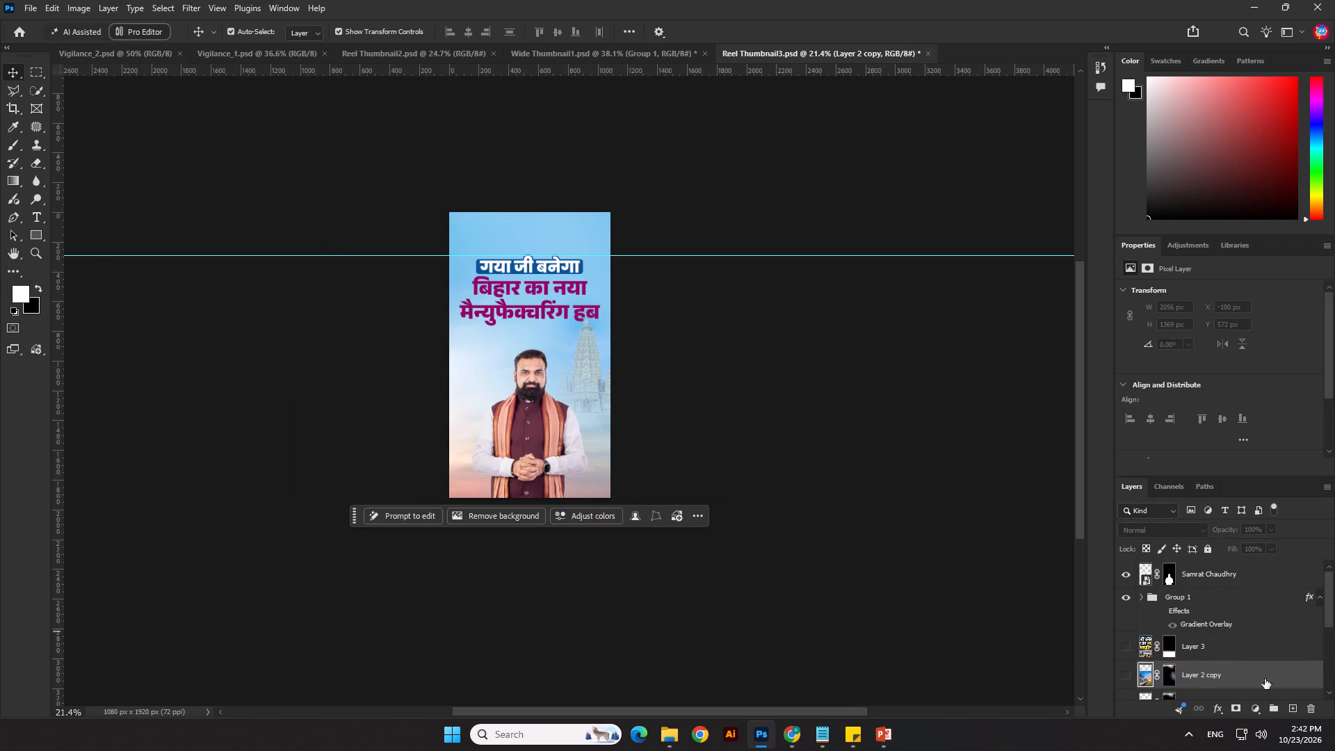
pyautogui.scroll(-1, 1197, 685)
pyautogui.press('Delete')
pyautogui.press('Delete')
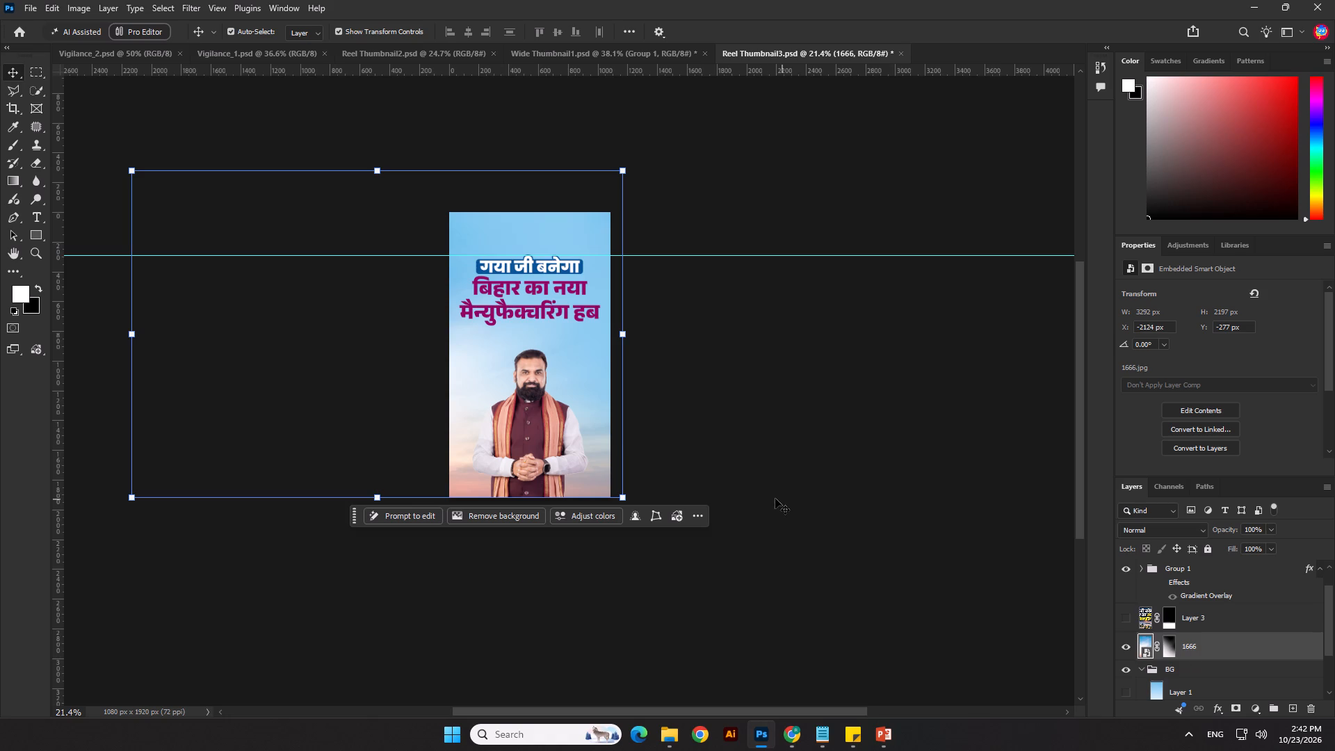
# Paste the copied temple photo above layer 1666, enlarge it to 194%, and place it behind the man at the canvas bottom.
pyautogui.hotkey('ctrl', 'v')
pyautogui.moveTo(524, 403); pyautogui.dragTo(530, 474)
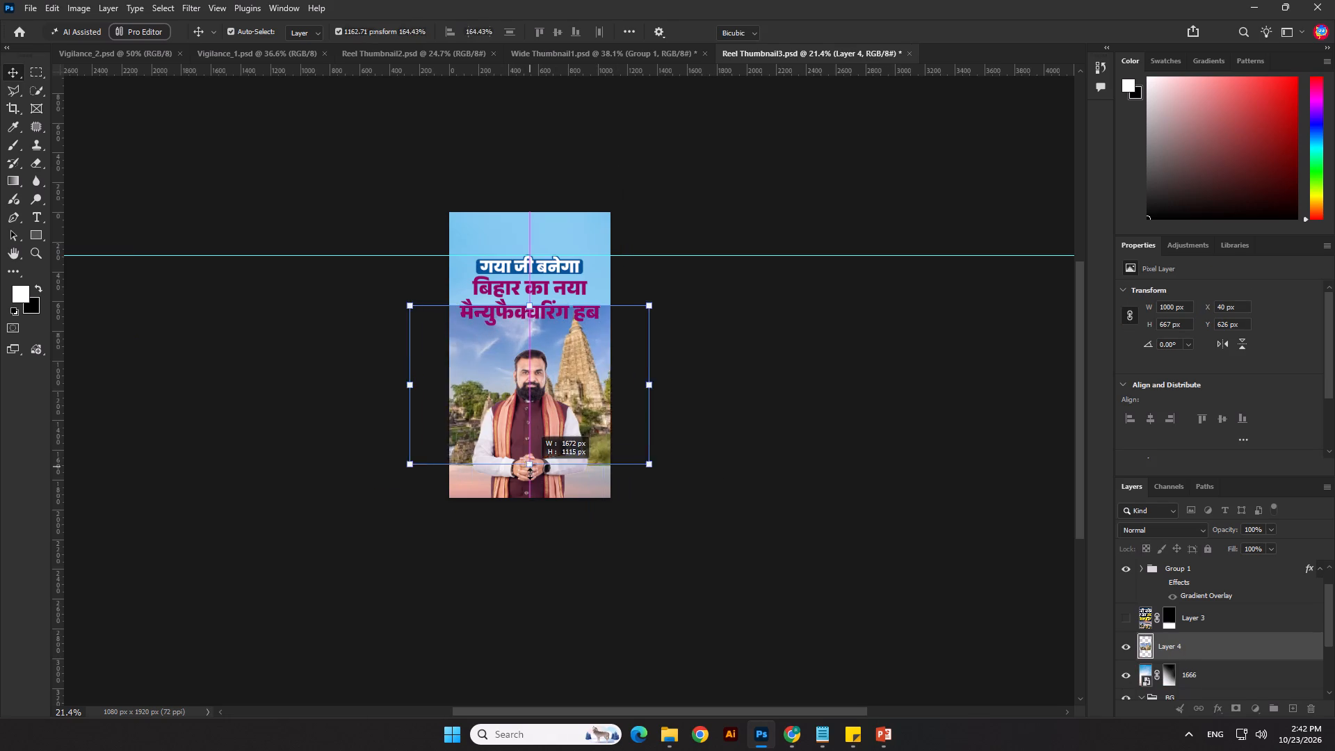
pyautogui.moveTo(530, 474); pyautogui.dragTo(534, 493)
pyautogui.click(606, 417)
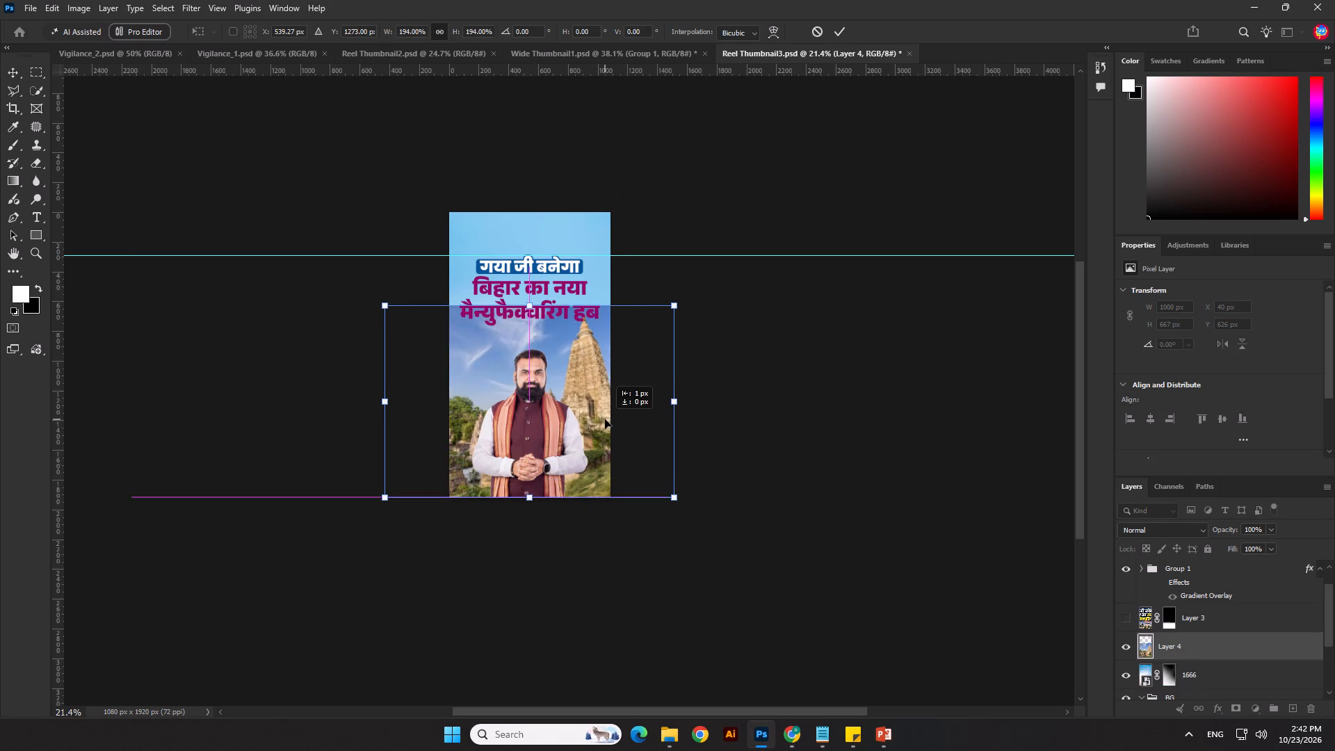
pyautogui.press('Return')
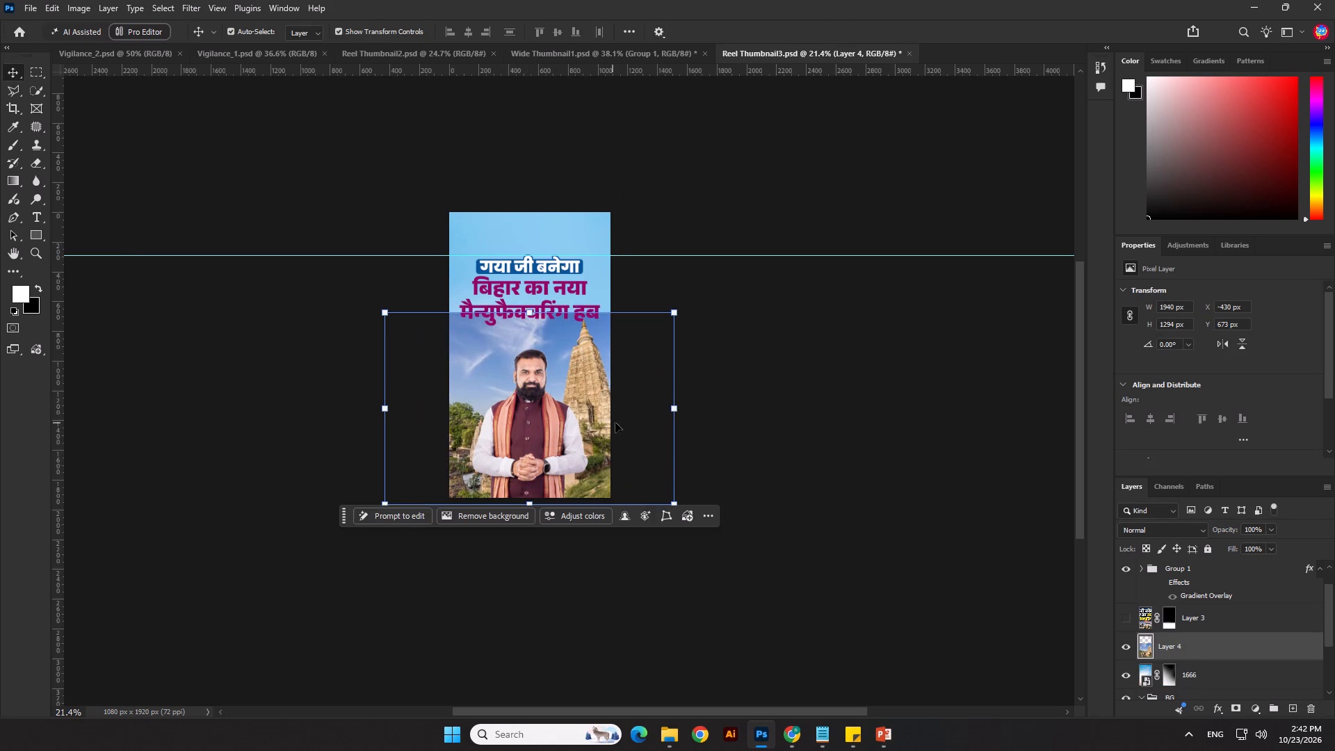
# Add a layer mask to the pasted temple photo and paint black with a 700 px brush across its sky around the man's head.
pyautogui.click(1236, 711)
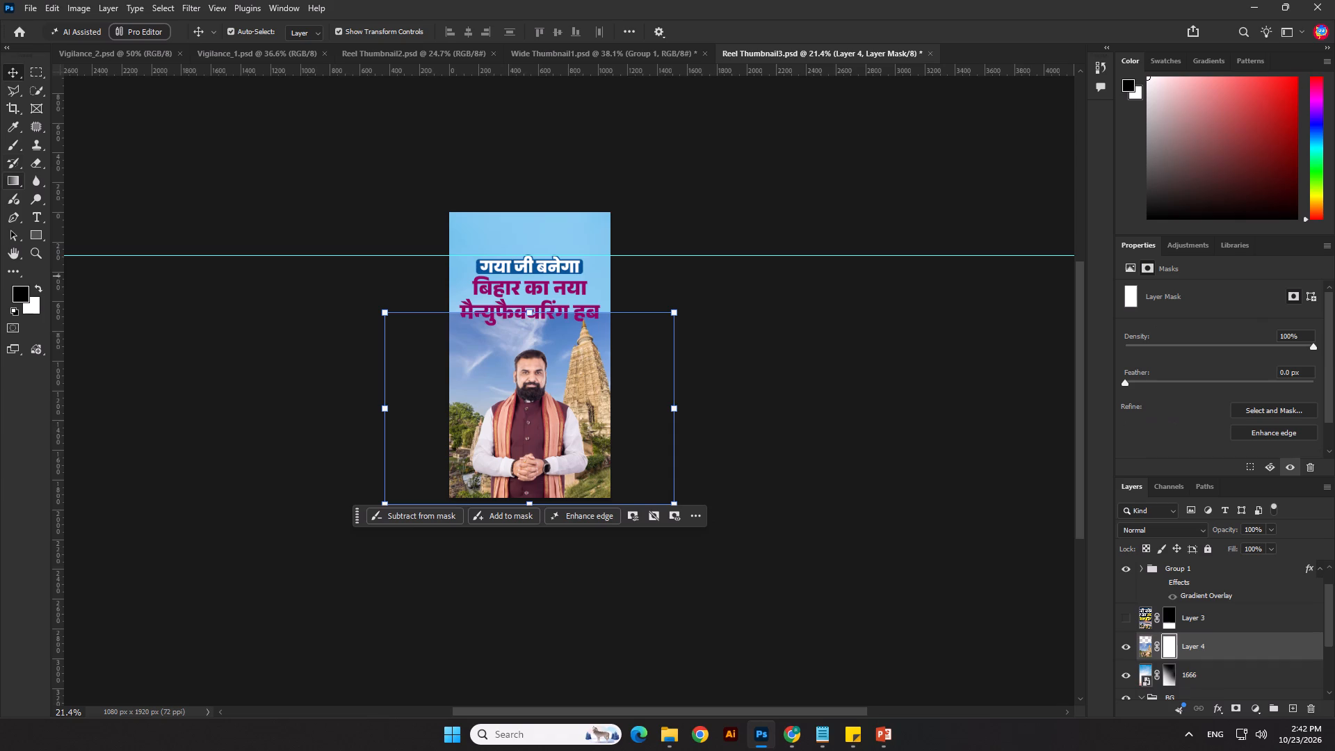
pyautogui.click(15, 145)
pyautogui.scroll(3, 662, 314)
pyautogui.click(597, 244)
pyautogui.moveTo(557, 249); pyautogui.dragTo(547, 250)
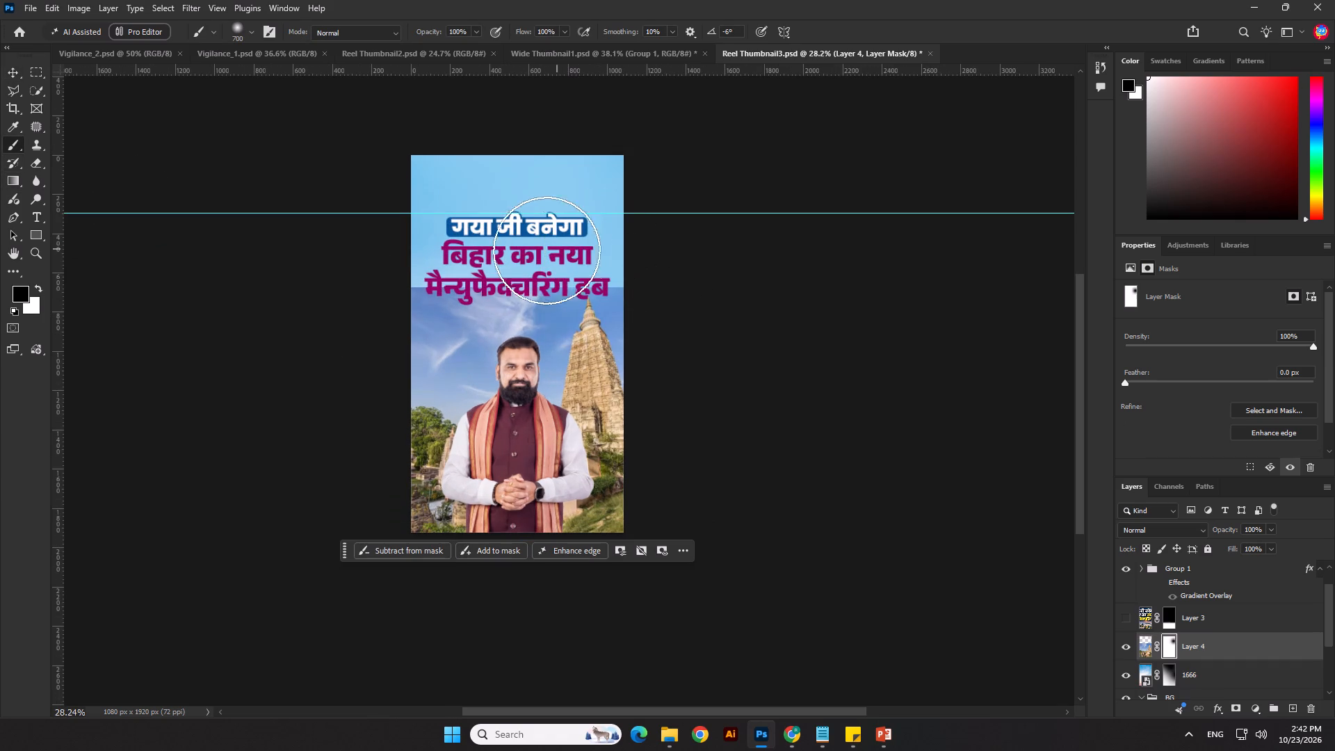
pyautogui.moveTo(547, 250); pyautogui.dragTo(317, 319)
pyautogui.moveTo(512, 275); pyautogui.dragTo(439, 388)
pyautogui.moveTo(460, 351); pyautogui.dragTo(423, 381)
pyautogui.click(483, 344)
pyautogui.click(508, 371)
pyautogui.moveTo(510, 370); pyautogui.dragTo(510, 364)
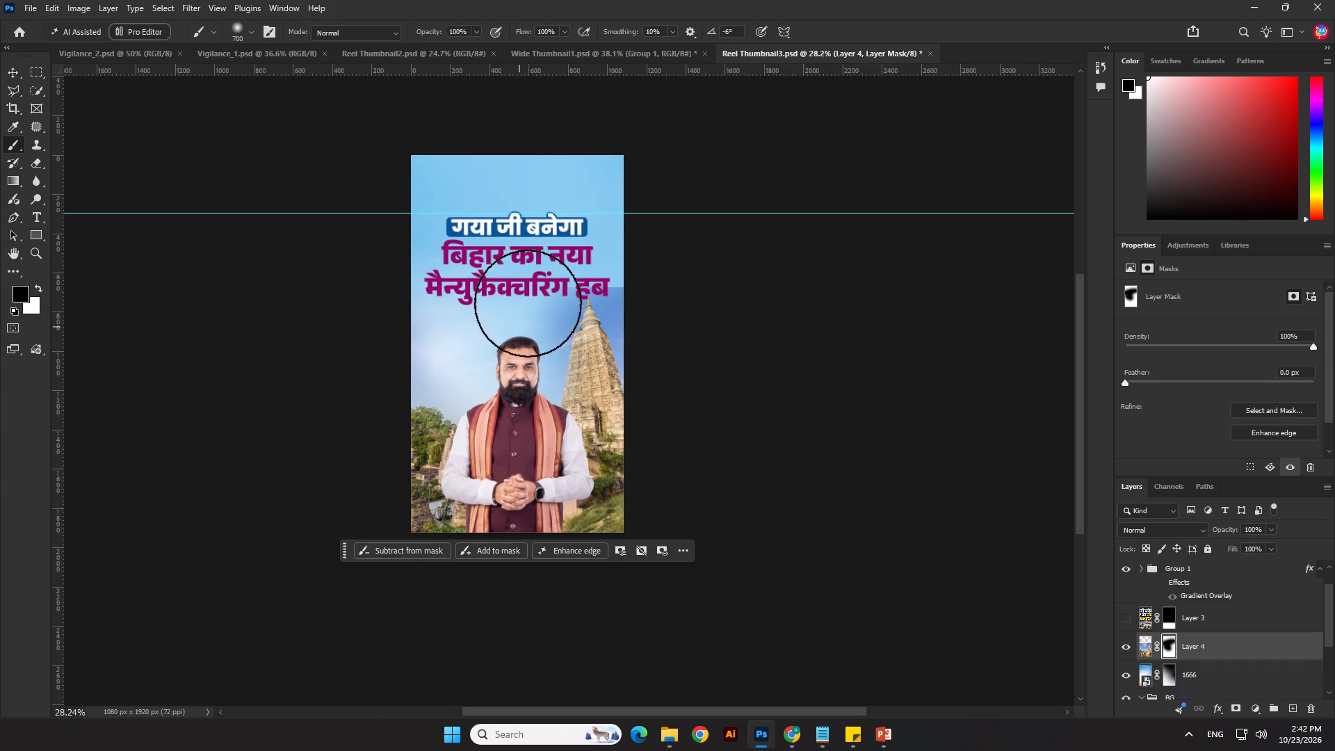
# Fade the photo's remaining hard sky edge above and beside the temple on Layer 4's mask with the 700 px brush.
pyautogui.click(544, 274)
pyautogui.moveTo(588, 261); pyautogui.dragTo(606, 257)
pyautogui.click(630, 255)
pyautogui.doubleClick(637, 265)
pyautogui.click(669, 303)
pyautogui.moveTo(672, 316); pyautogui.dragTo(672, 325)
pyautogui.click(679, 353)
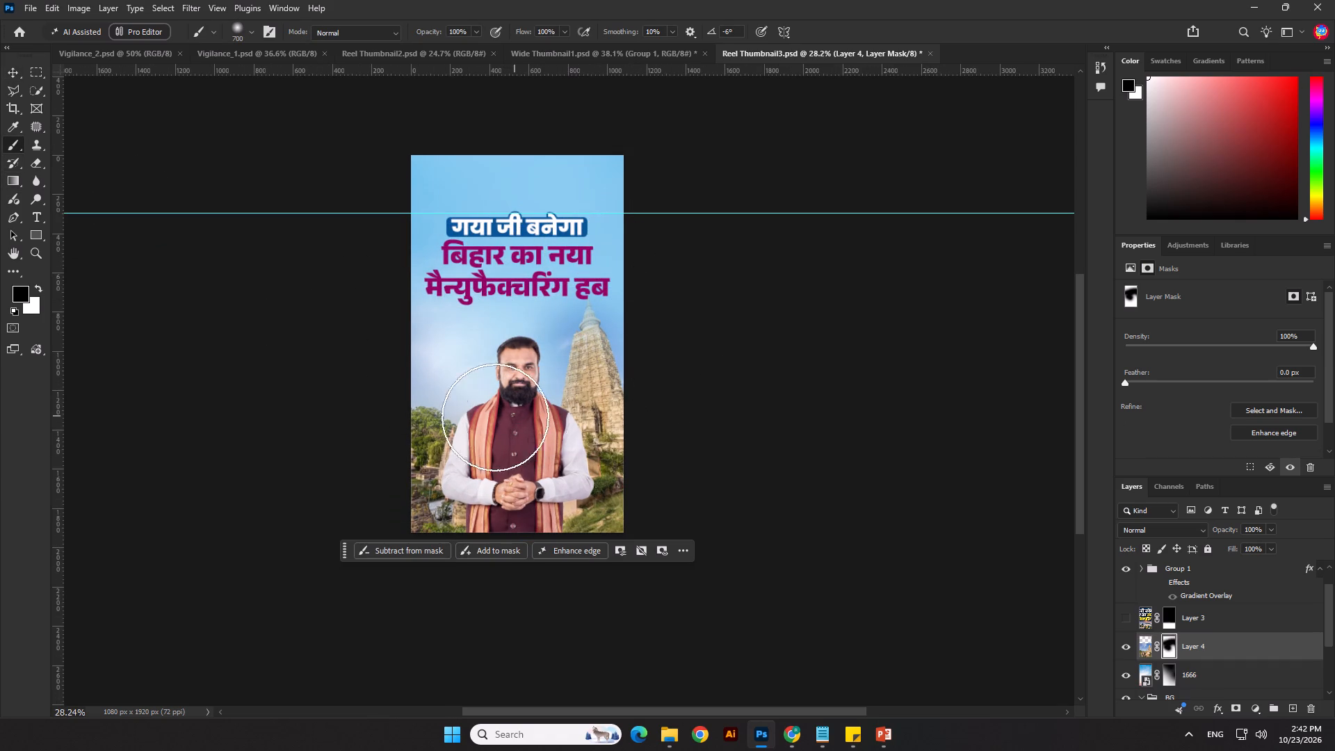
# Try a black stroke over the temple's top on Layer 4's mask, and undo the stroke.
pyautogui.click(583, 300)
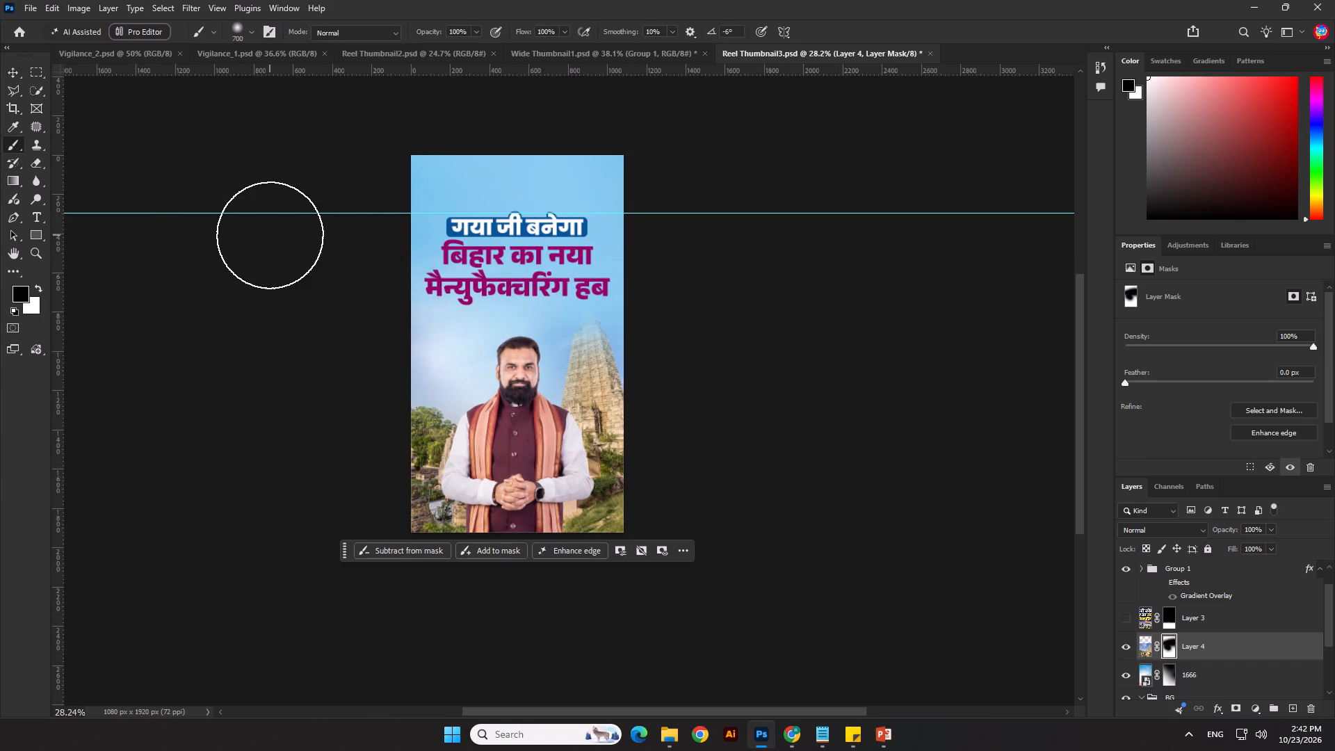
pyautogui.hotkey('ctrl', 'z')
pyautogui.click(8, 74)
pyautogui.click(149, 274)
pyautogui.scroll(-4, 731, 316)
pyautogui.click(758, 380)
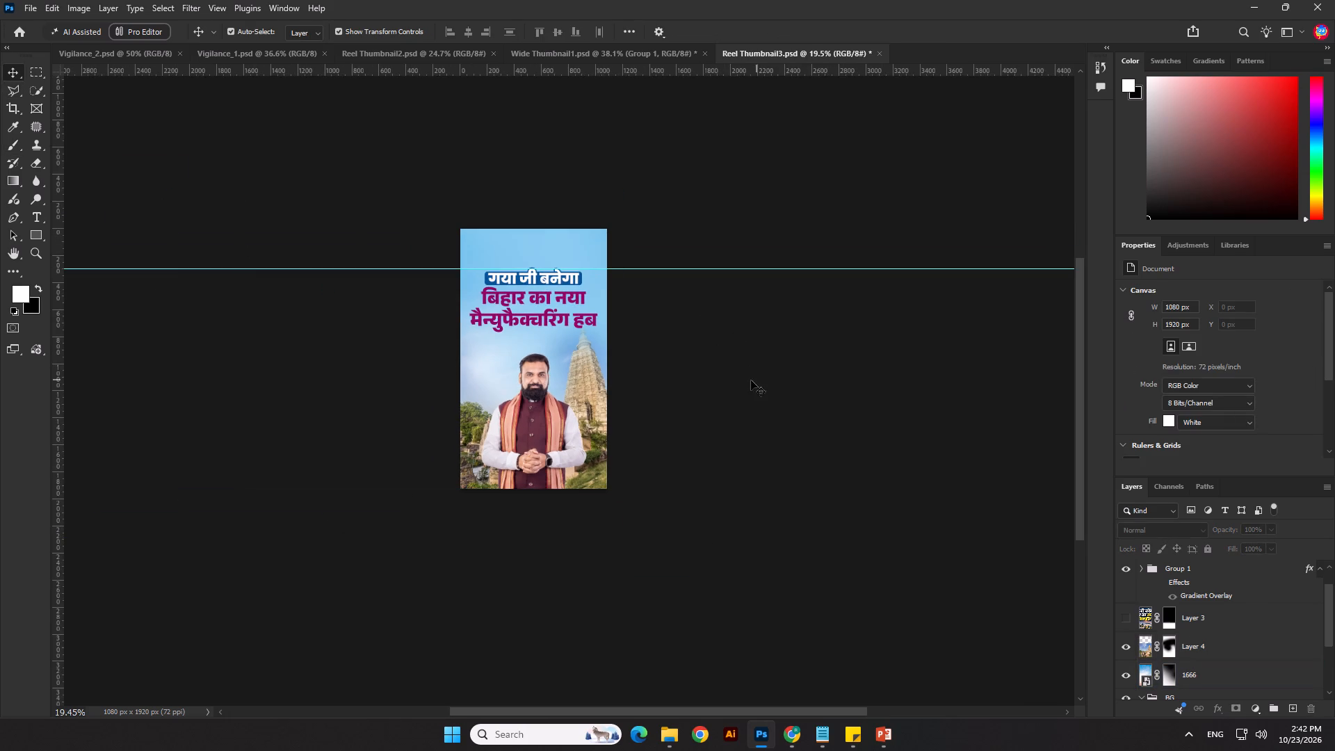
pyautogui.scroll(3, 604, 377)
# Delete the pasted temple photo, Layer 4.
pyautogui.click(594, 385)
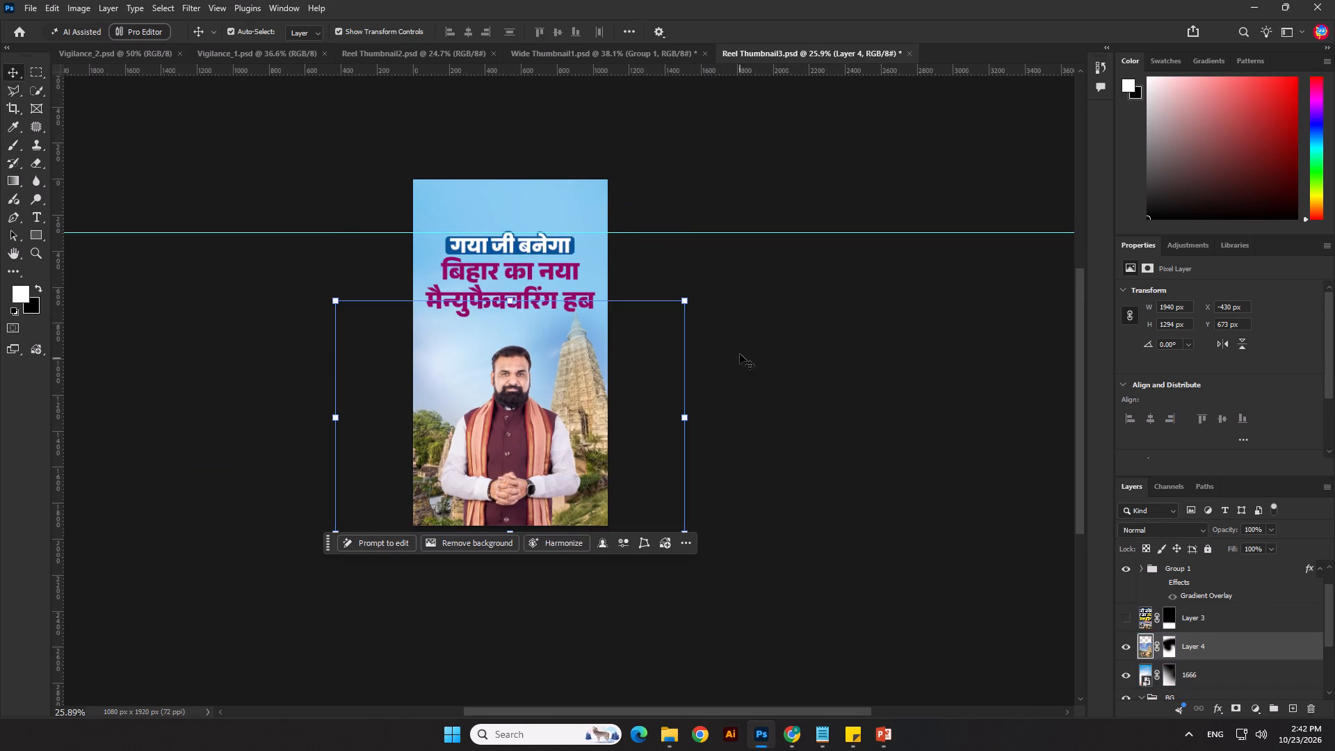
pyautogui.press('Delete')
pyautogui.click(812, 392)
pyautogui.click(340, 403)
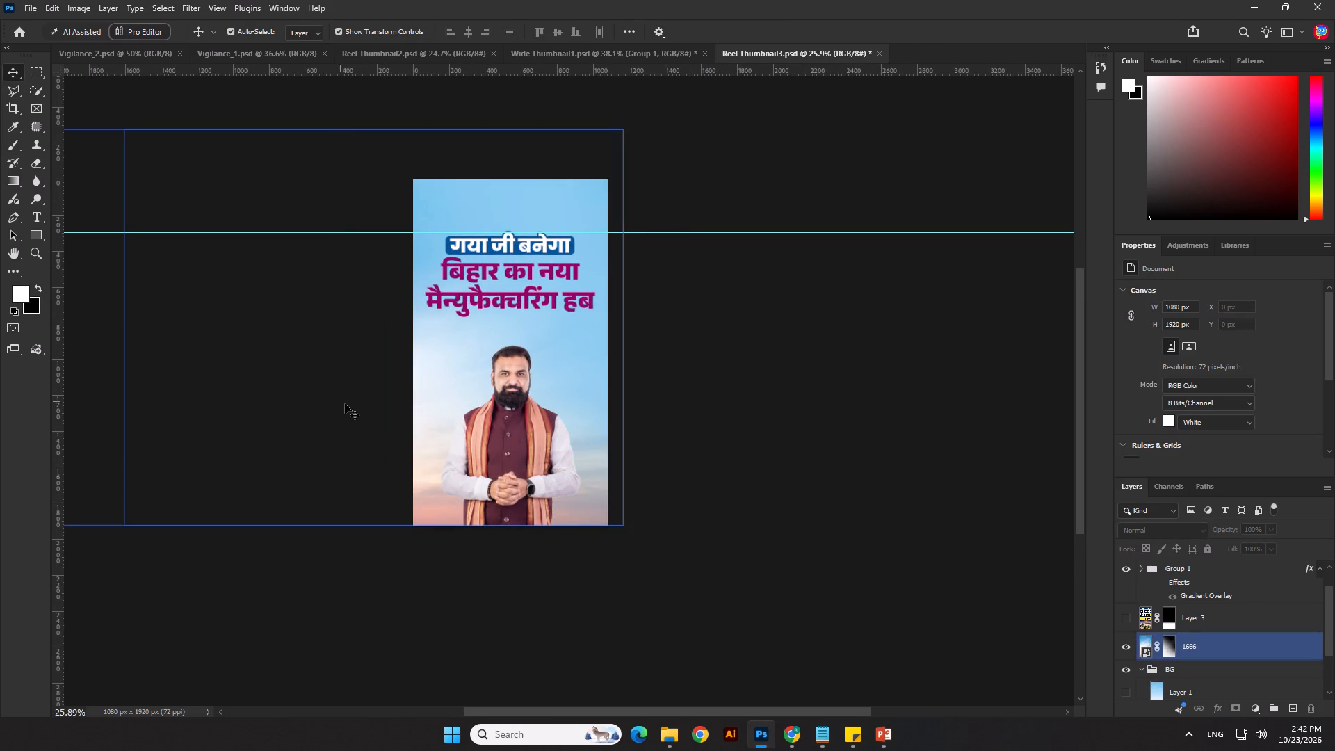
# Show Layer 3 again and enlarge the city image to about 6130 x 3450 px so its buildings fill the area behind the man.
pyautogui.click(1126, 616)
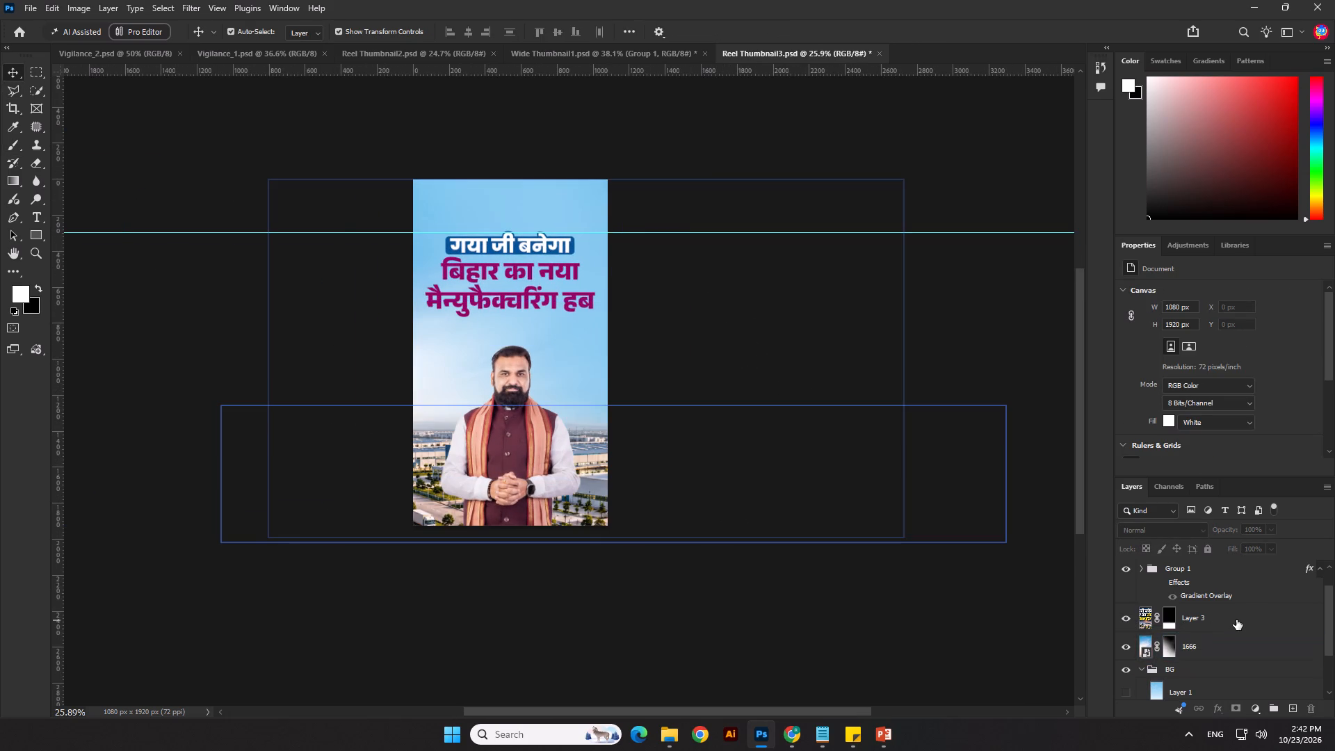
pyautogui.click(1236, 615)
pyautogui.moveTo(588, 178); pyautogui.dragTo(619, 67)
pyautogui.scroll(-4, 579, 386)
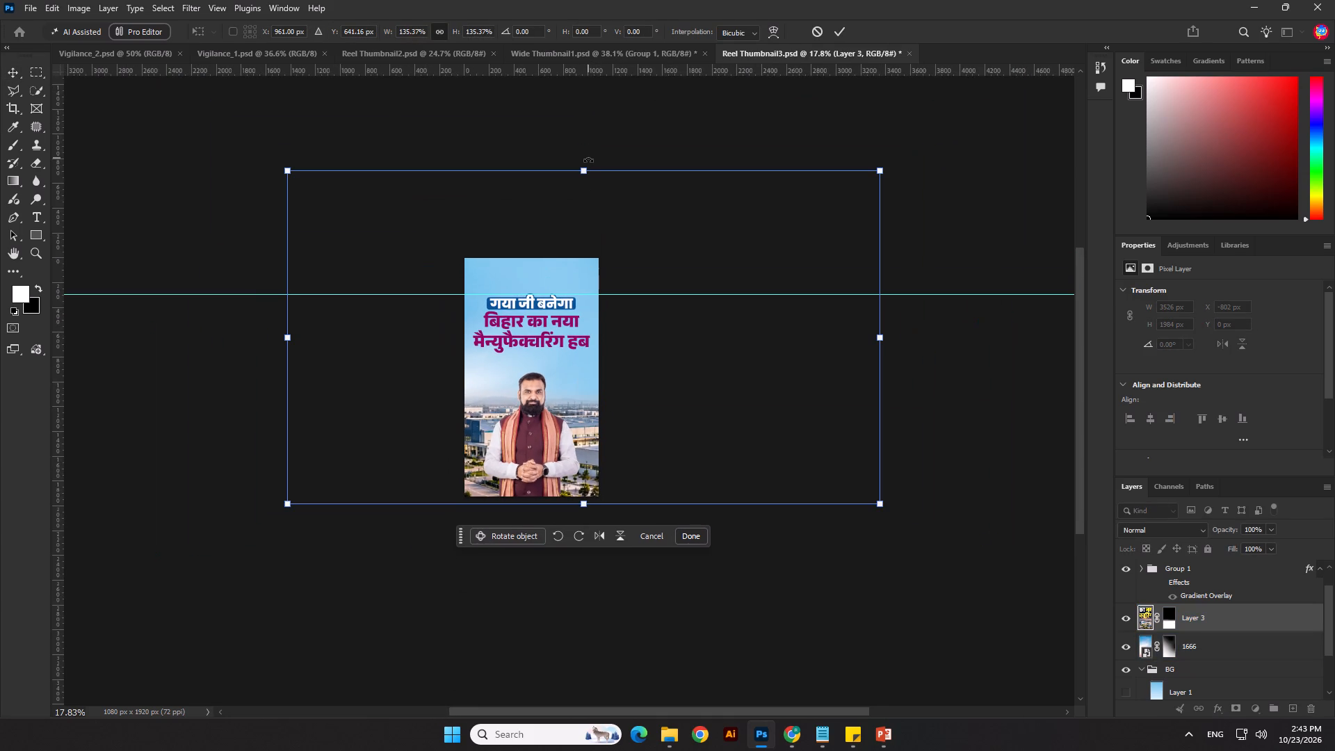
pyautogui.moveTo(588, 167); pyautogui.dragTo(609, 86)
pyautogui.press('Return')
pyautogui.click(570, 630)
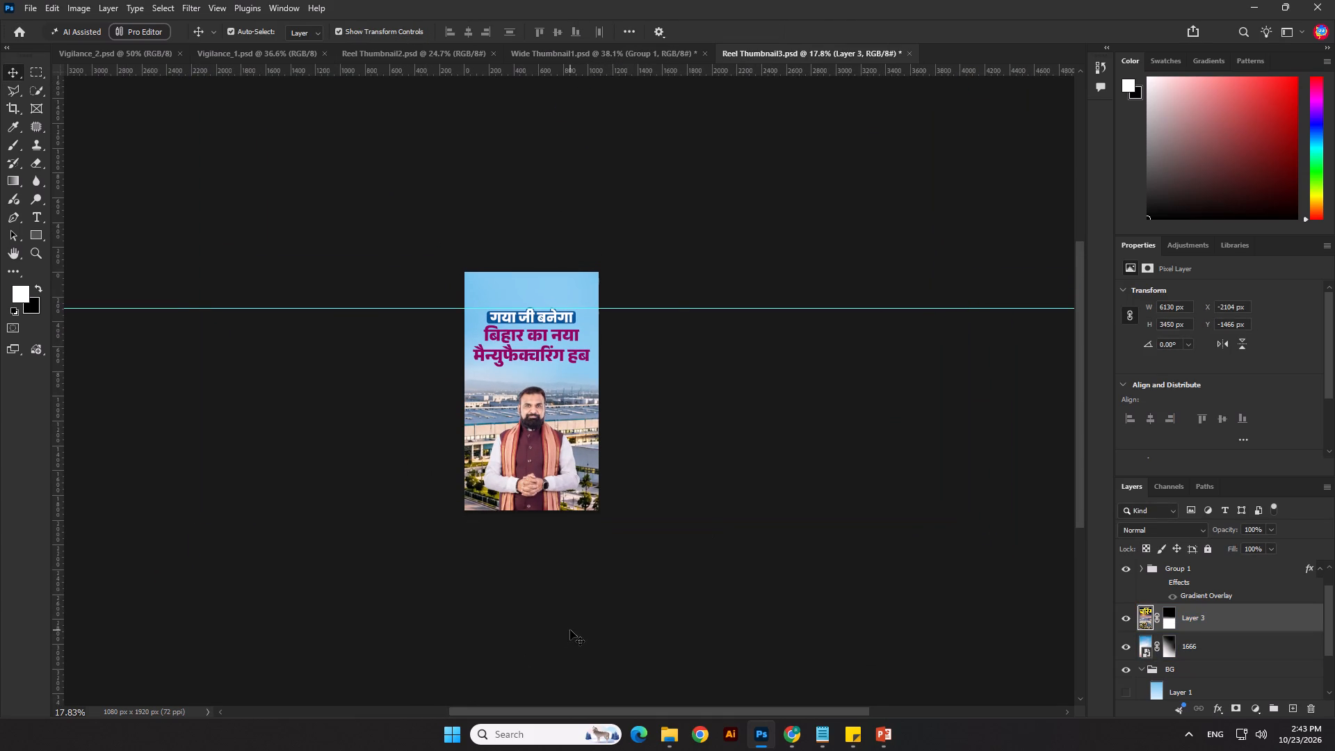
pyautogui.scroll(8, 544, 446)
pyautogui.click(831, 459)
pyautogui.scroll(-4, 519, 428)
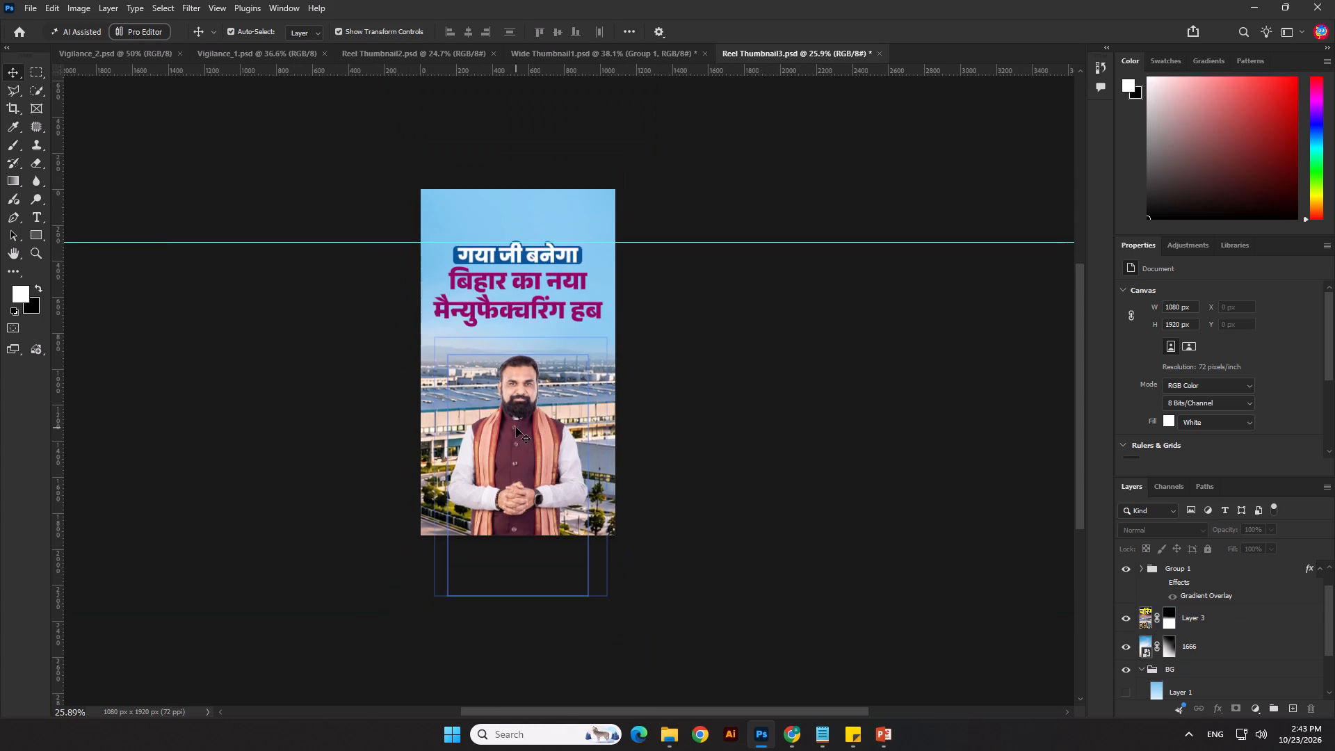
# Copy the orange glow, Layer 6, from Wide Thumbnail1.psd into Reel Thumbnail3.psd and place it just below the man's layer.
pyautogui.click(627, 57)
pyautogui.click(604, 568)
pyautogui.hotkey('ctrl', 'c')
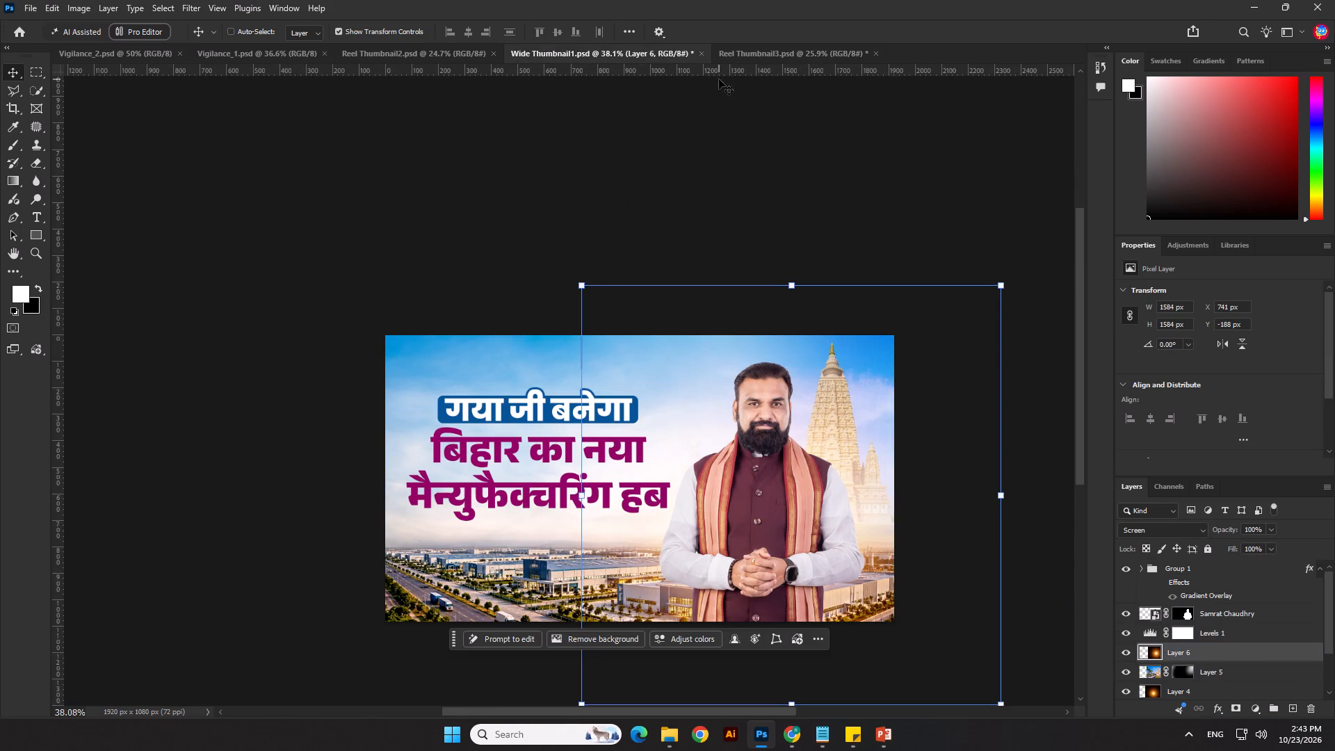
pyautogui.click(750, 49)
pyautogui.click(556, 453)
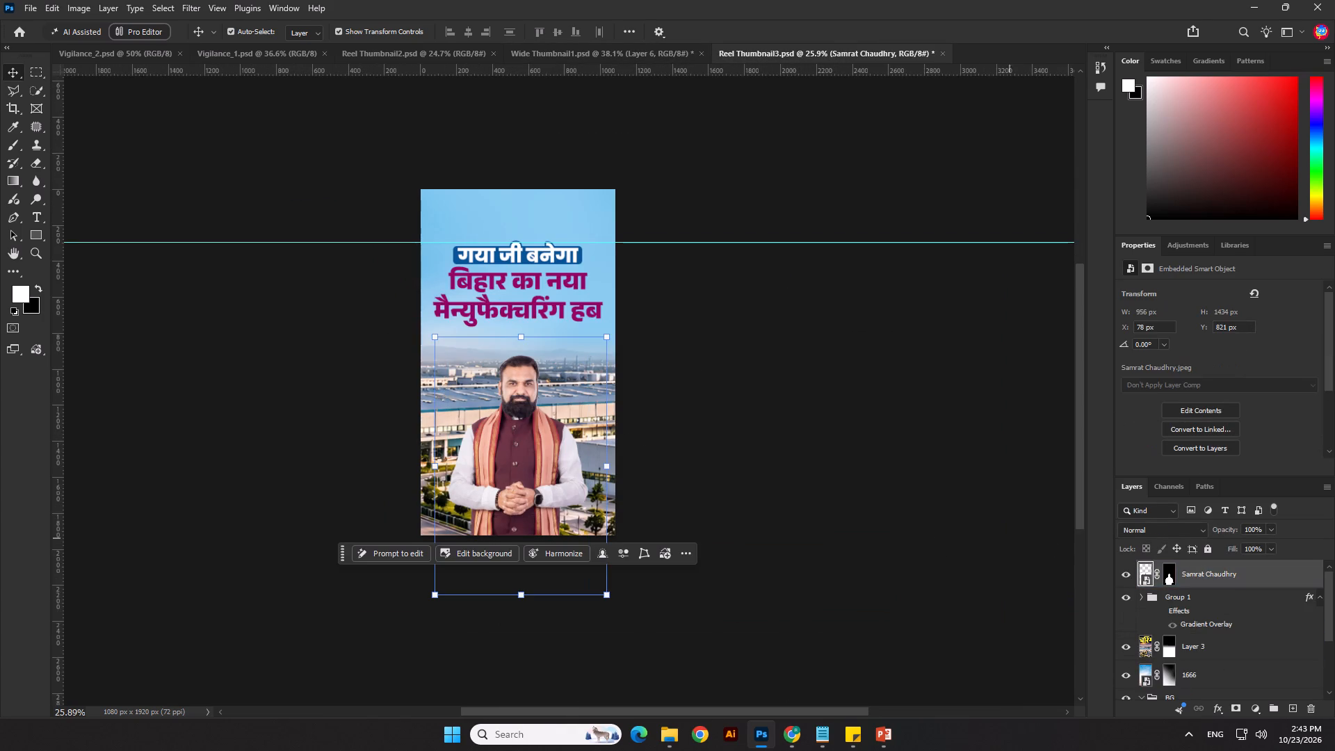
pyautogui.hotkey('ctrl', 'v')
pyautogui.moveTo(1198, 574); pyautogui.dragTo(1197, 614)
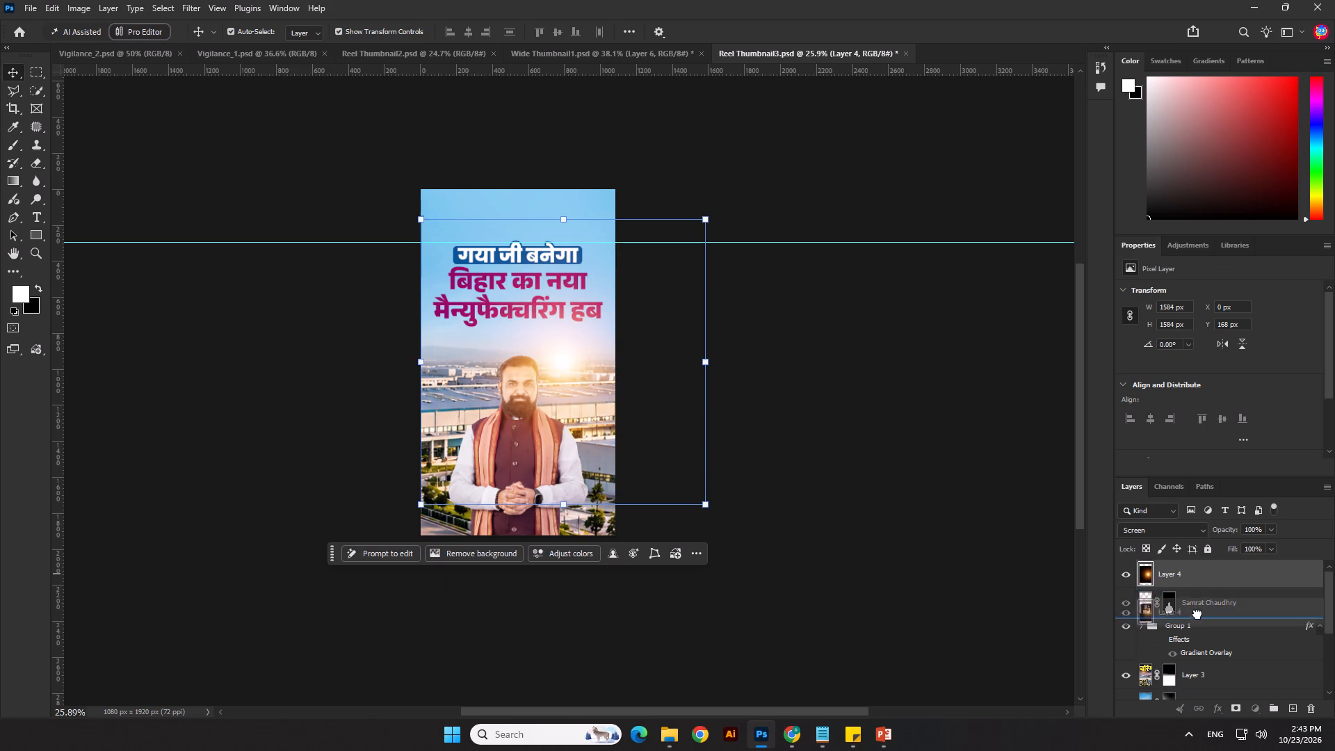
pyautogui.moveTo(1197, 614); pyautogui.dragTo(1197, 615)
# Enlarge the orange glow, Layer 4, to about 2185 x 2185 px and center it behind the man.
pyautogui.moveTo(565, 371); pyautogui.dragTo(522, 417)
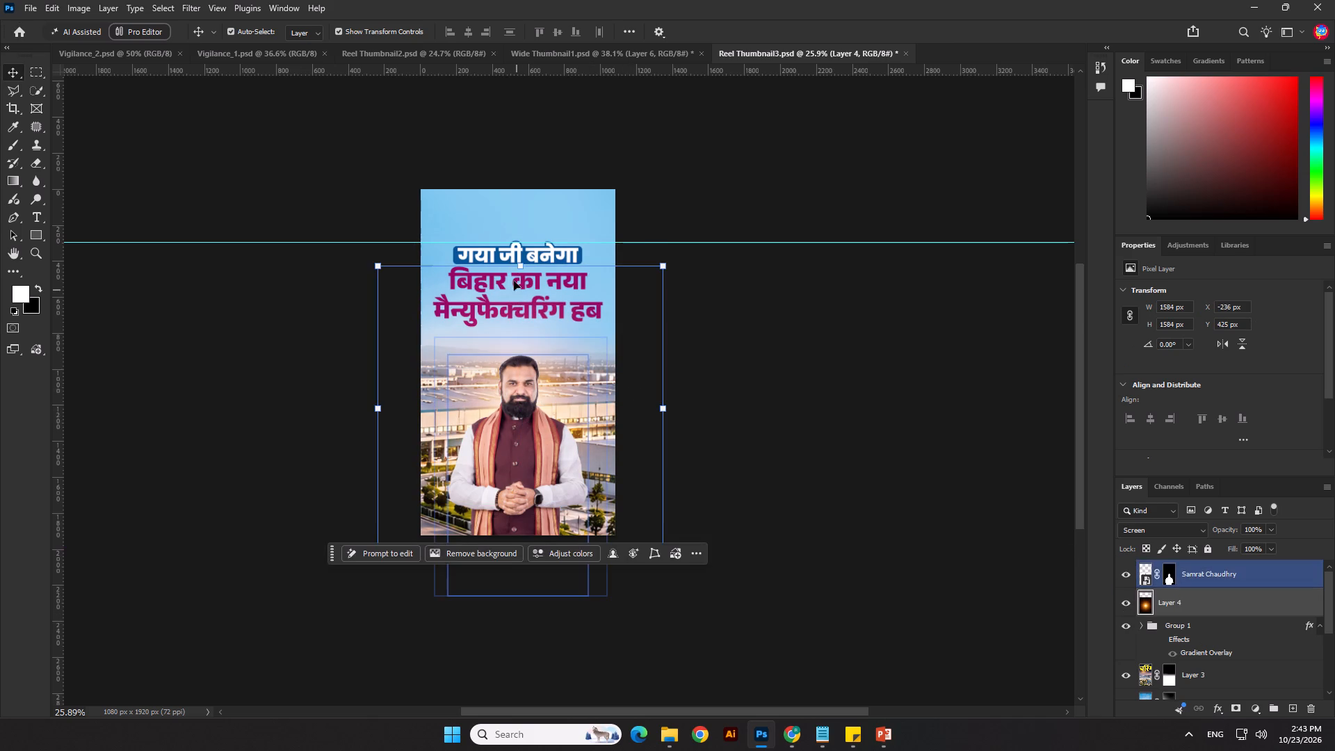
pyautogui.moveTo(512, 267); pyautogui.dragTo(526, 212)
pyautogui.moveTo(538, 494); pyautogui.dragTo(519, 603)
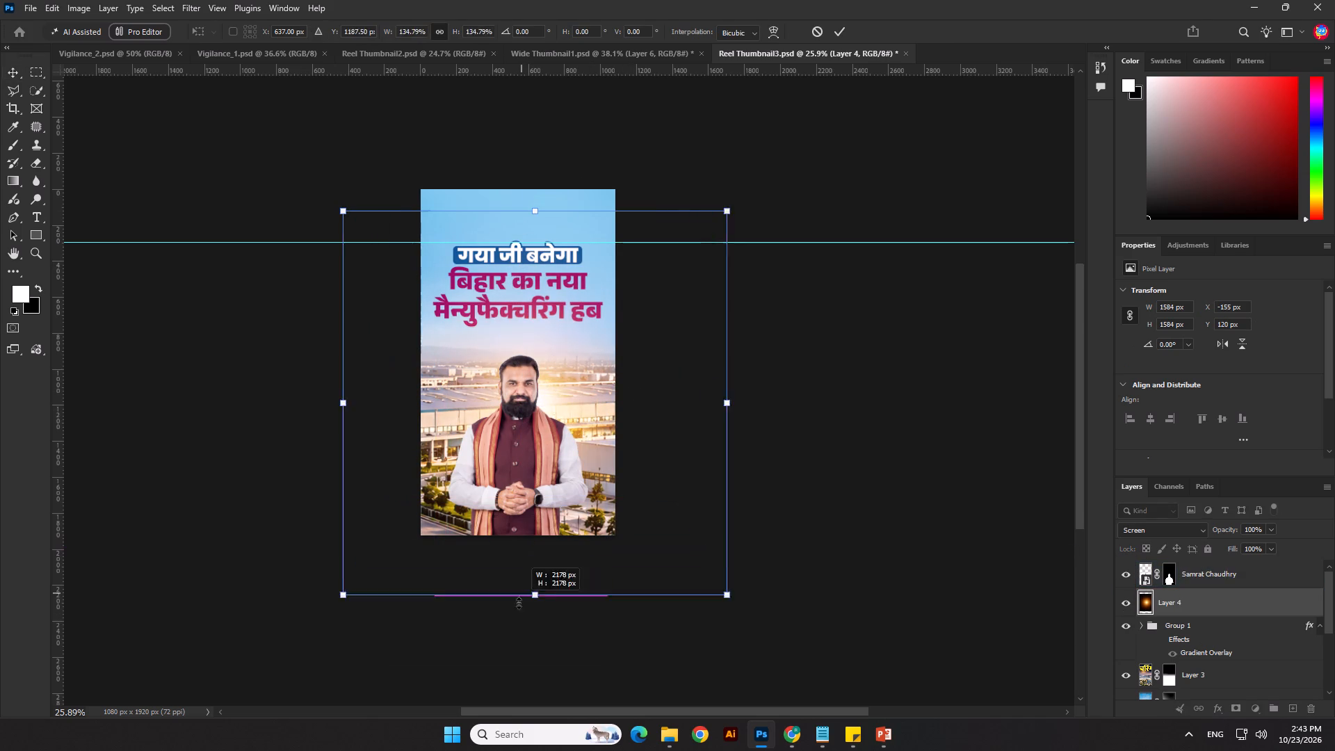
pyautogui.moveTo(519, 603); pyautogui.dragTo(519, 602)
pyautogui.moveTo(546, 476); pyautogui.dragTo(540, 474)
pyautogui.press('Return')
pyautogui.press('Down')
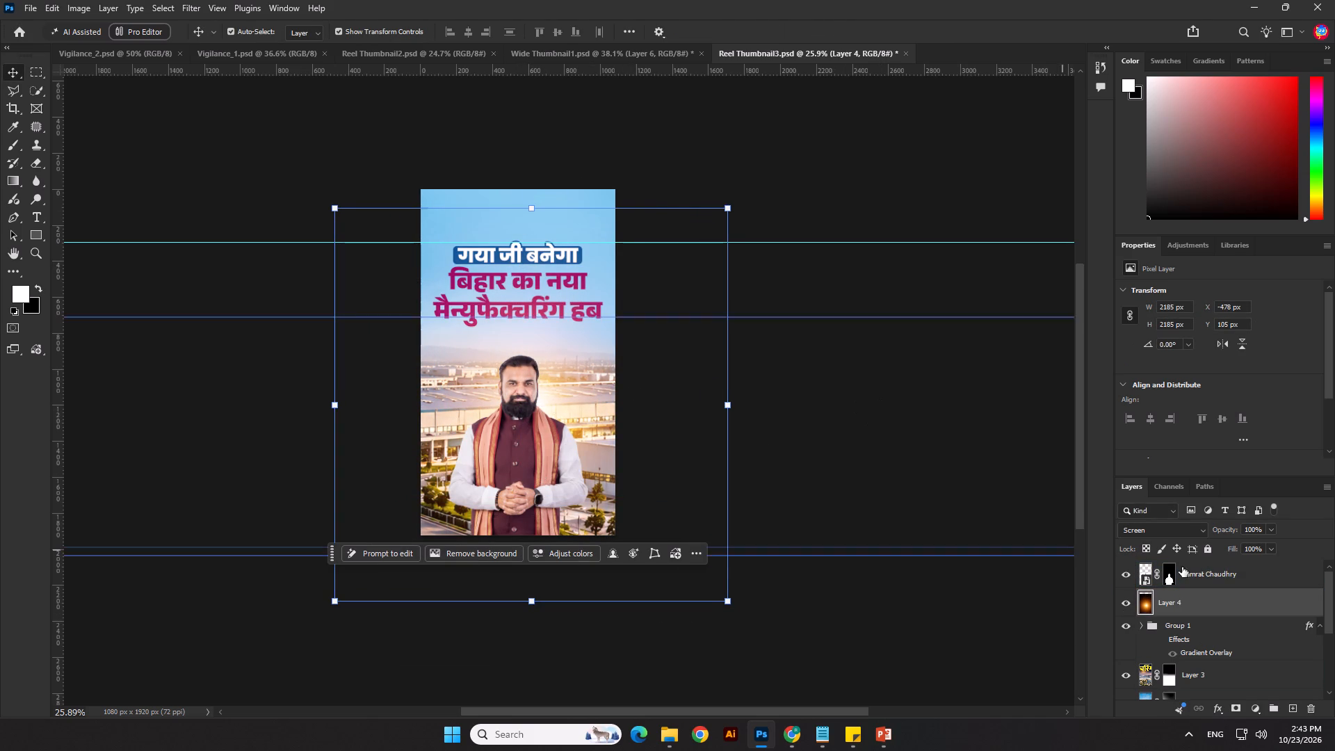
pyautogui.press('Down')
# Move the headline group, Group 1, above the man's layer in the stacking order and nudge the headline slightly down.
pyautogui.moveTo(1188, 624); pyautogui.dragTo(1185, 565)
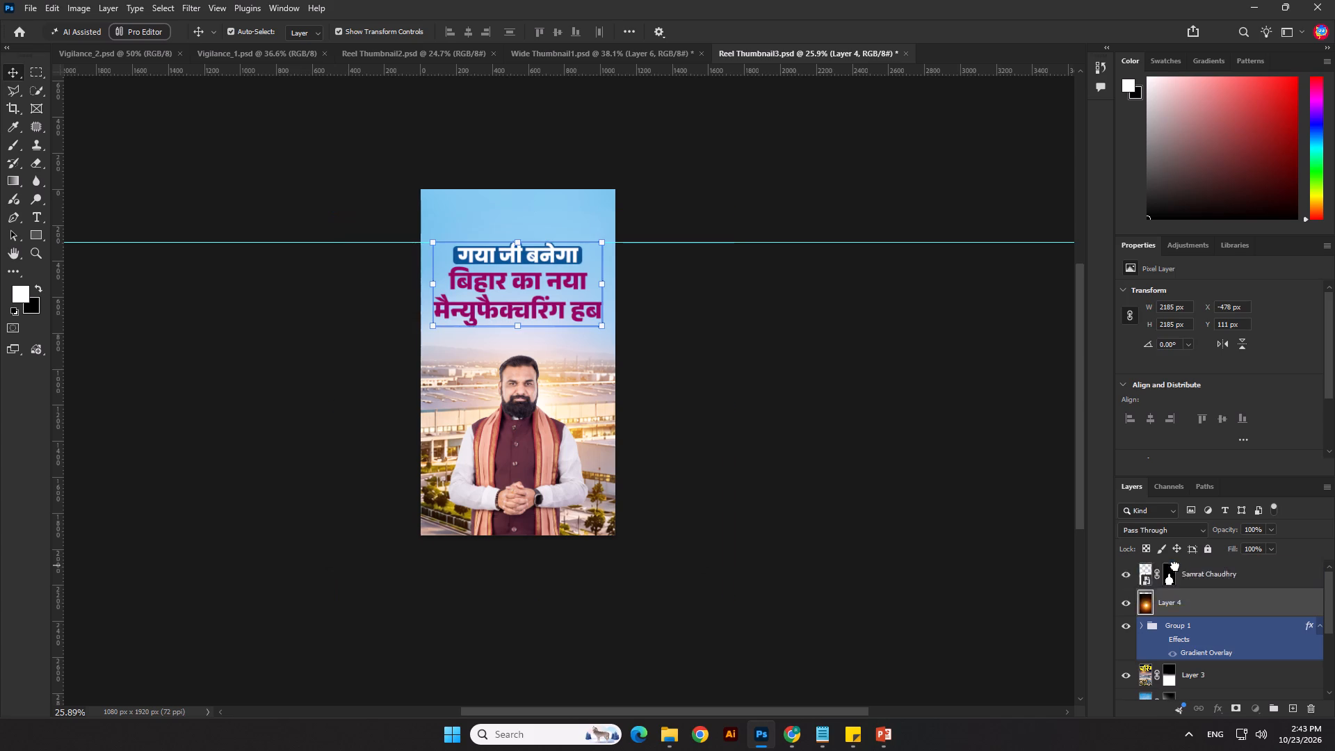
pyautogui.press('Down')
pyautogui.press('Down')
pyautogui.press('Down')
pyautogui.press('Down')
# Enlarge the man to about 1049 x 1574 px so his head reaches just below the headline.
pyautogui.click(527, 443)
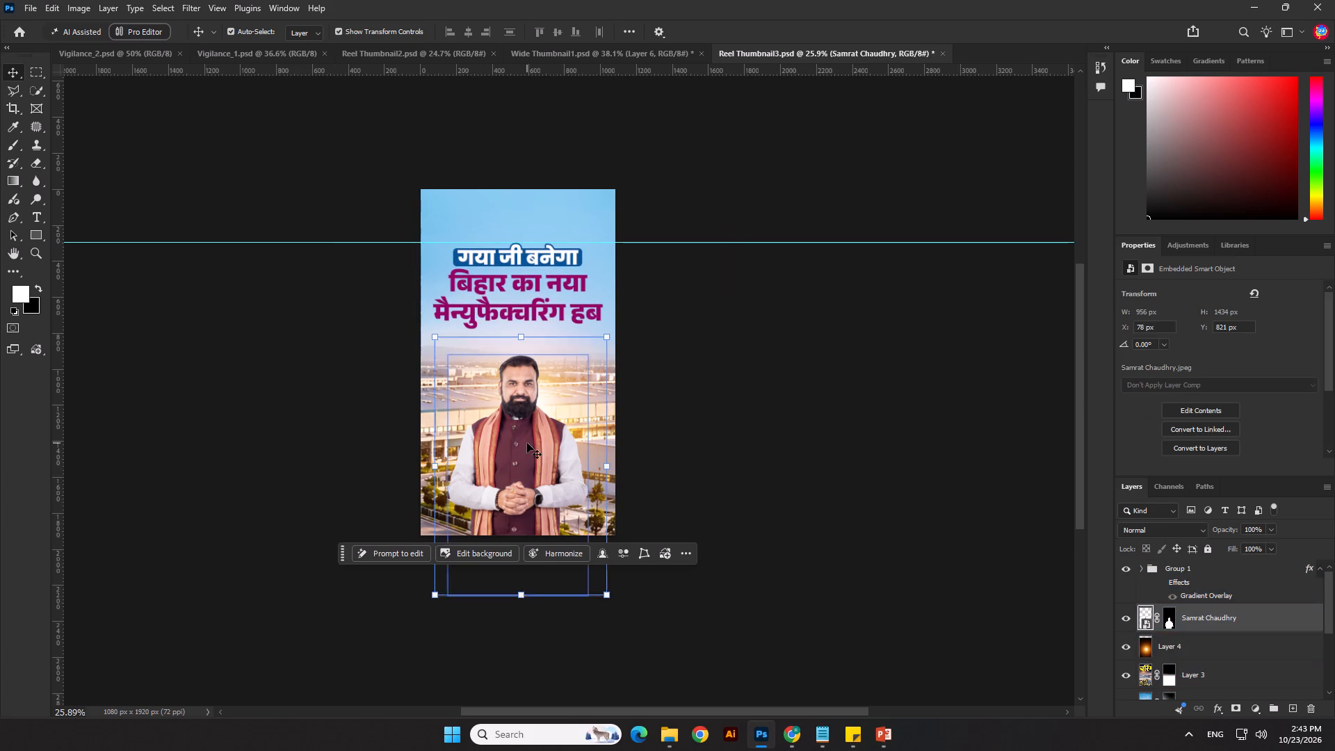
pyautogui.moveTo(518, 332); pyautogui.dragTo(528, 300)
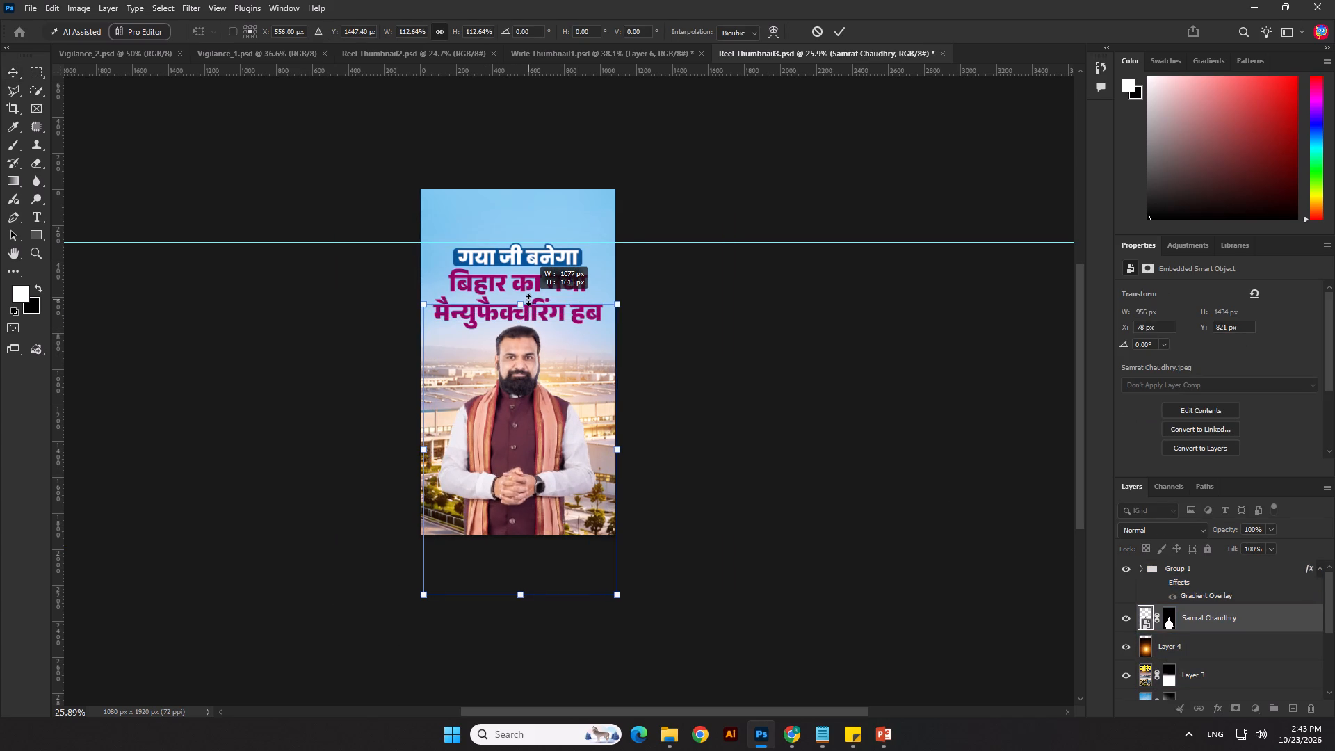
pyautogui.moveTo(528, 300); pyautogui.dragTo(527, 304)
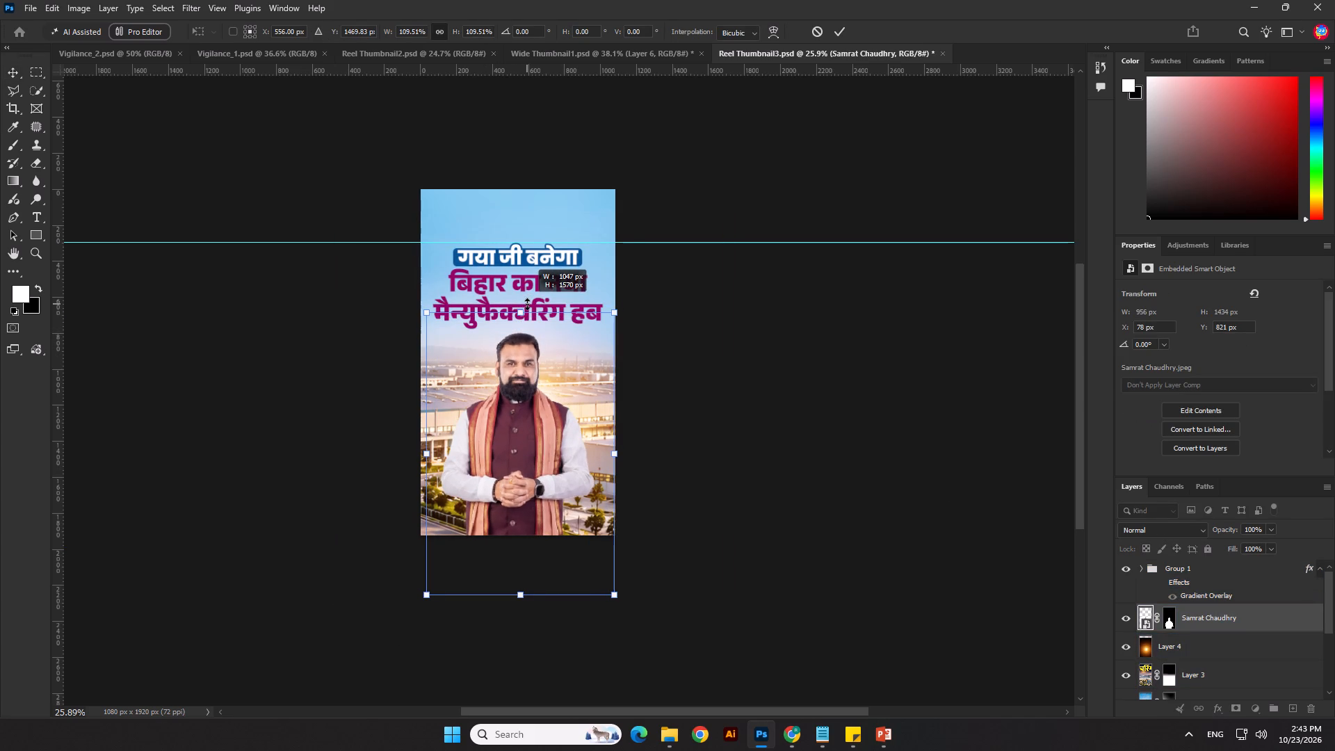
pyautogui.moveTo(527, 304); pyautogui.dragTo(531, 302)
pyautogui.press('Down')
pyautogui.click(529, 305)
pyautogui.press('Return')
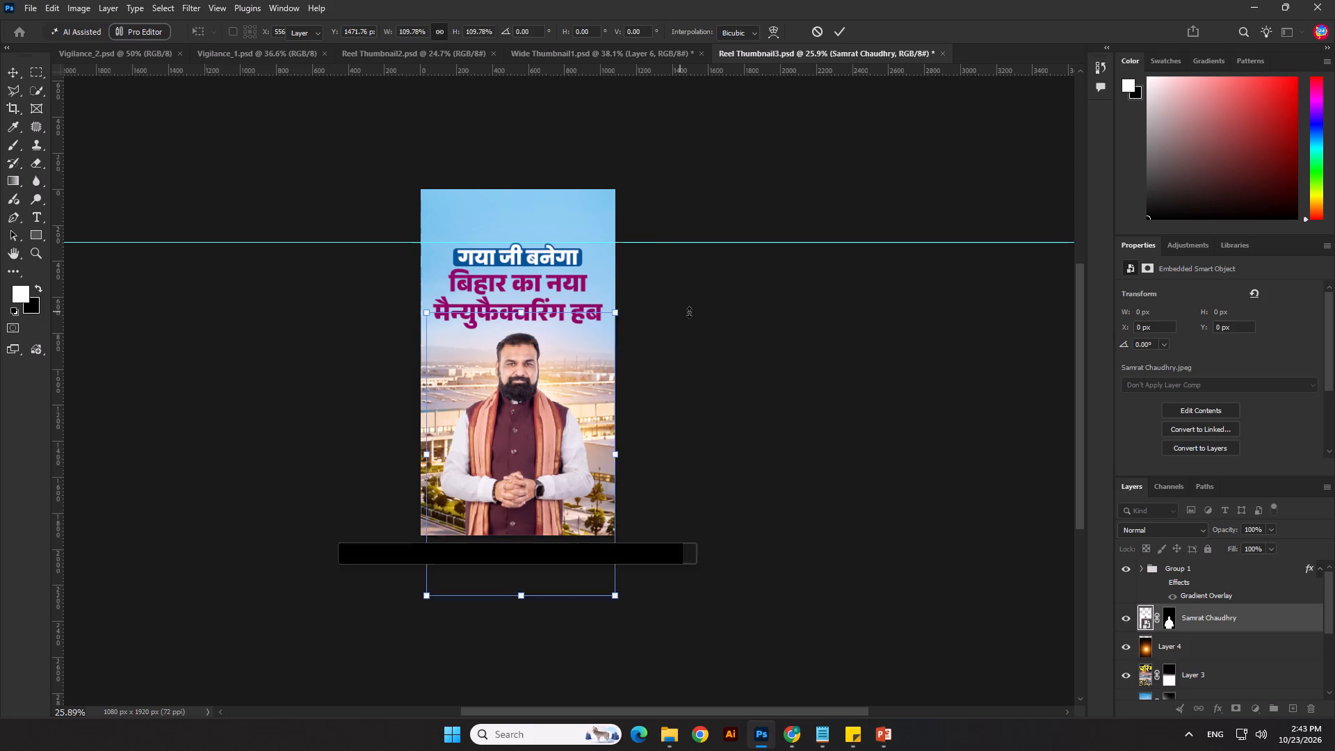
# Show the hidden patterned blue Layer 1 in the BG group.
pyautogui.click(693, 312)
pyautogui.click(604, 273)
pyautogui.scroll(-3, 1198, 614)
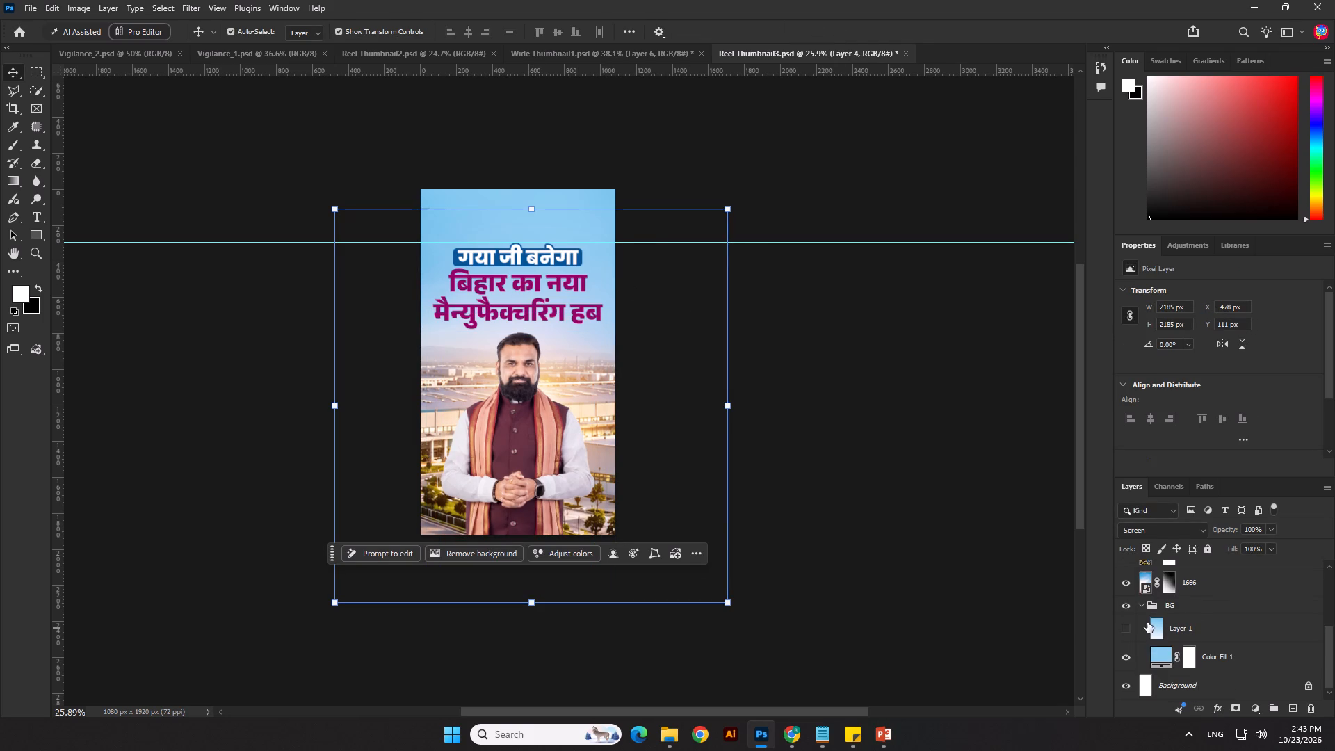
pyautogui.click(1131, 624)
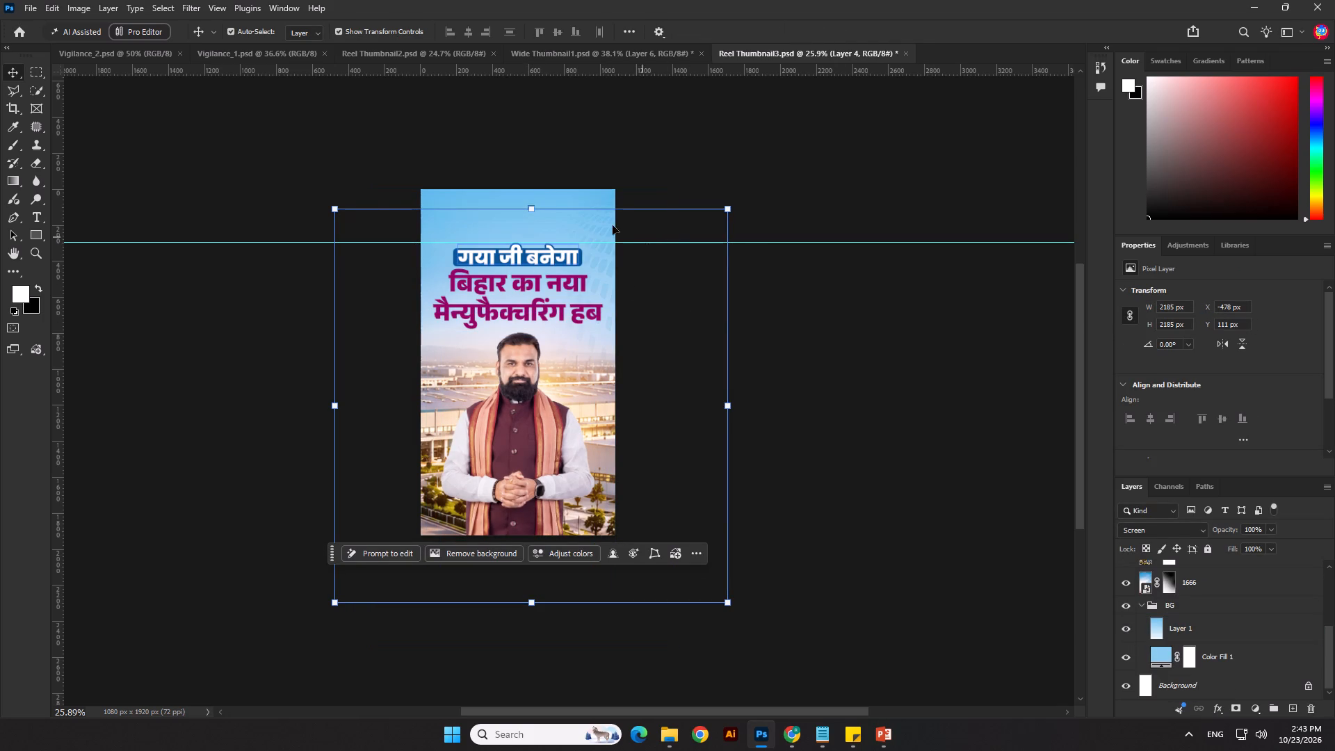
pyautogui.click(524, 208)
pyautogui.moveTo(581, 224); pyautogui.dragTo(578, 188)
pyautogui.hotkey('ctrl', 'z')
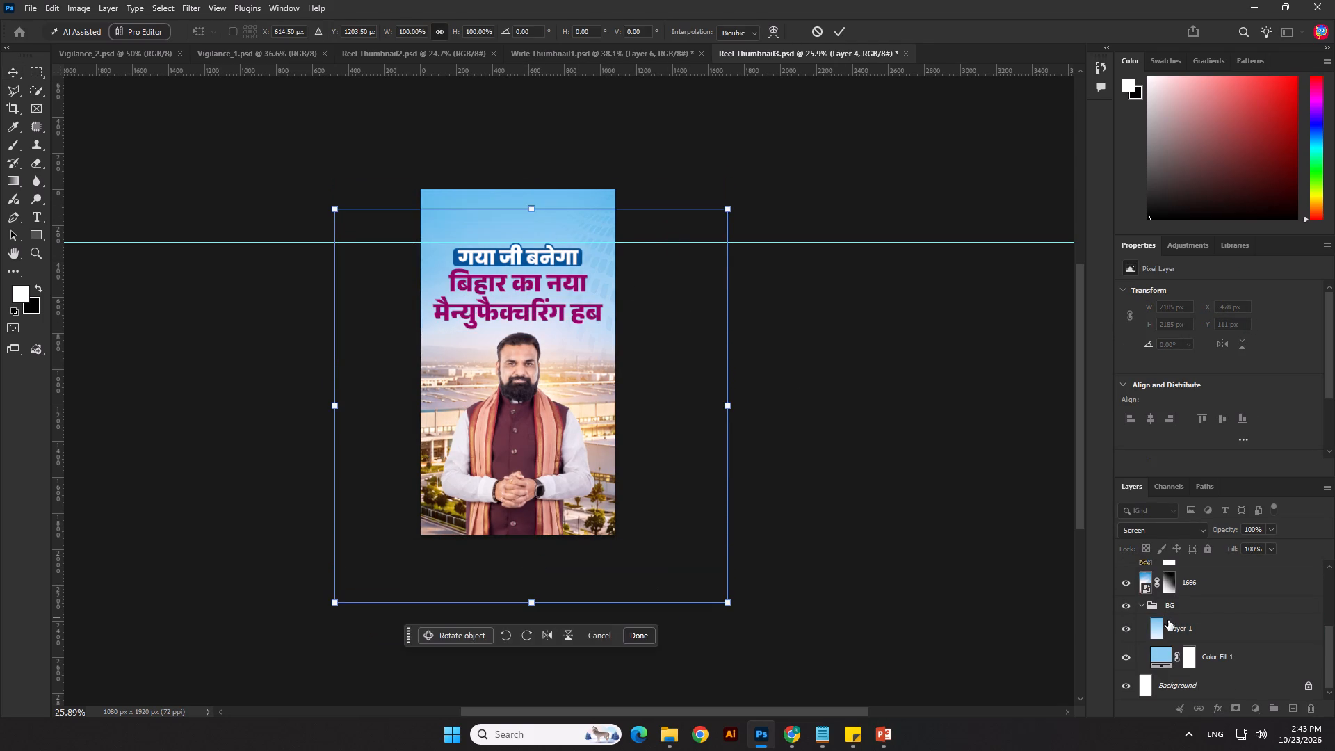
# Enlarge Layer 1 to about 1843 x 2766 px and shift it up so its pattern fills the canvas's upper right corner.
pyautogui.click(1186, 623)
pyautogui.moveTo(524, 186); pyautogui.dragTo(526, 147)
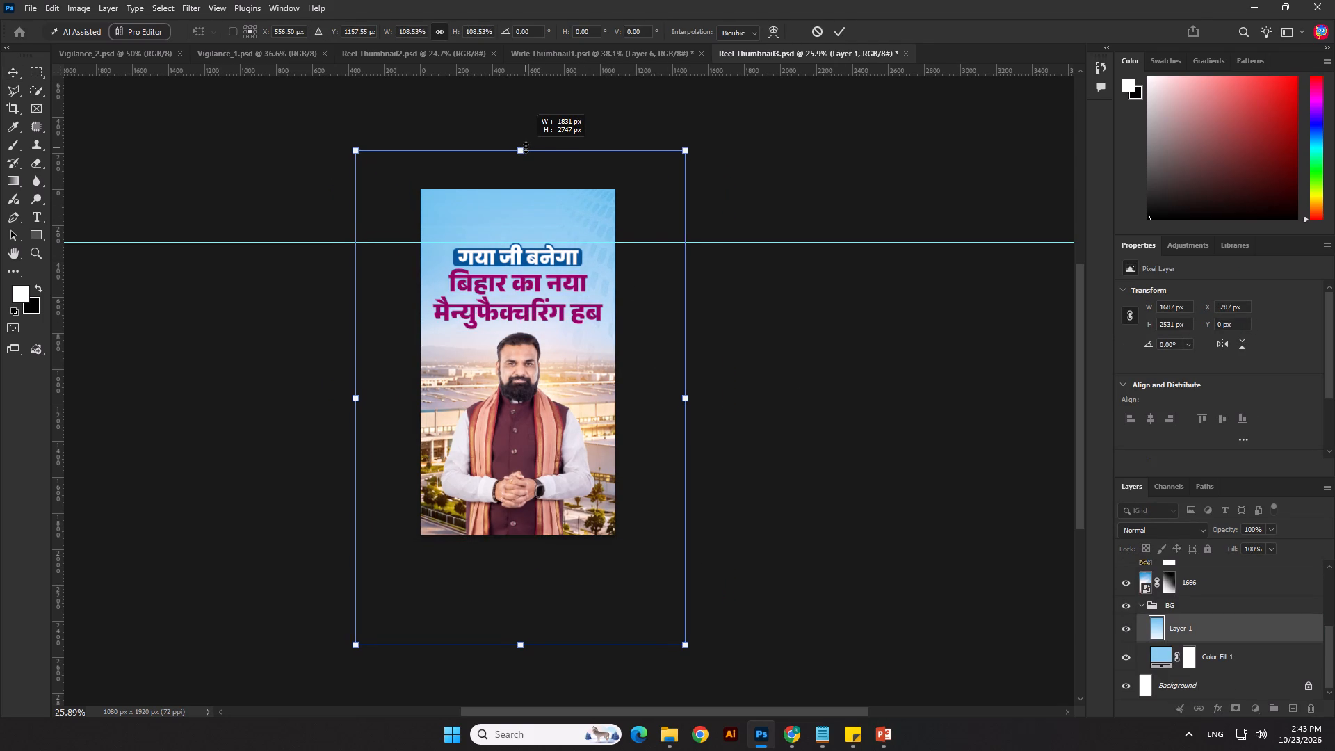
pyautogui.moveTo(526, 147); pyautogui.dragTo(527, 144)
pyautogui.click(592, 207)
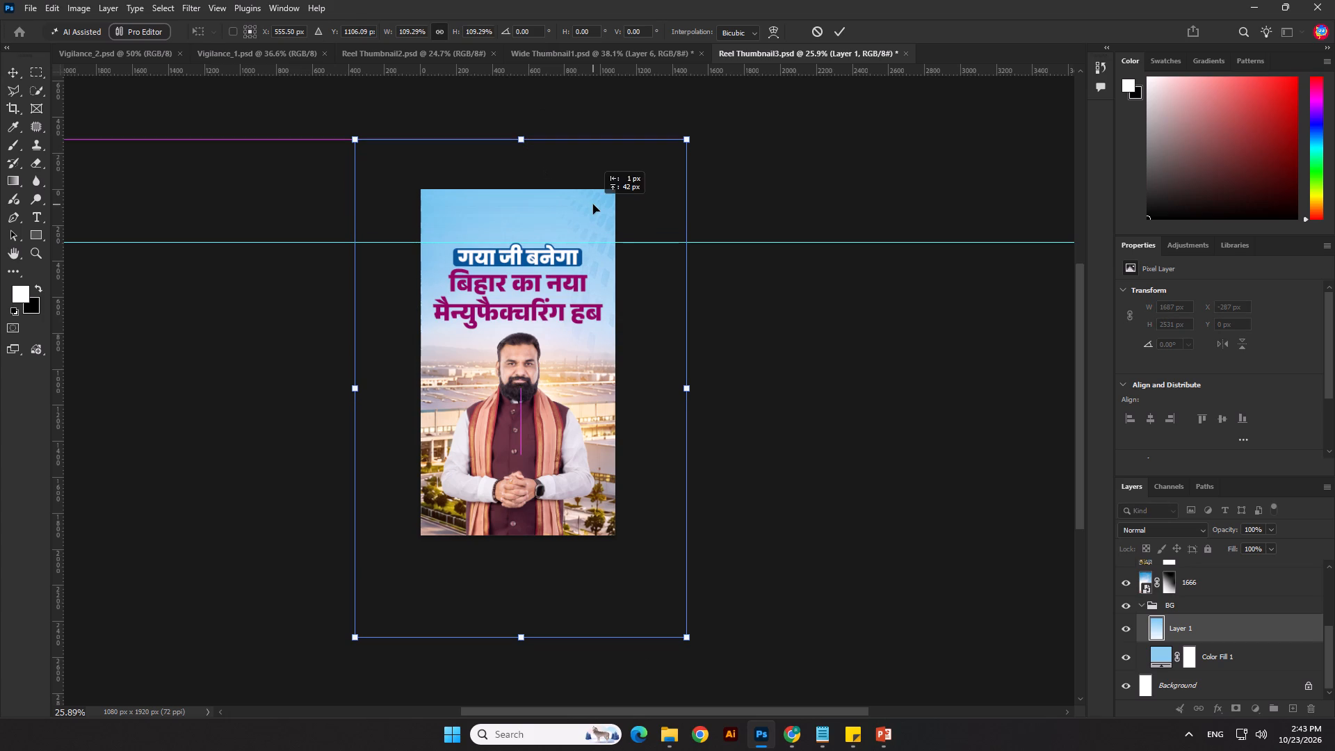
pyautogui.press('Return')
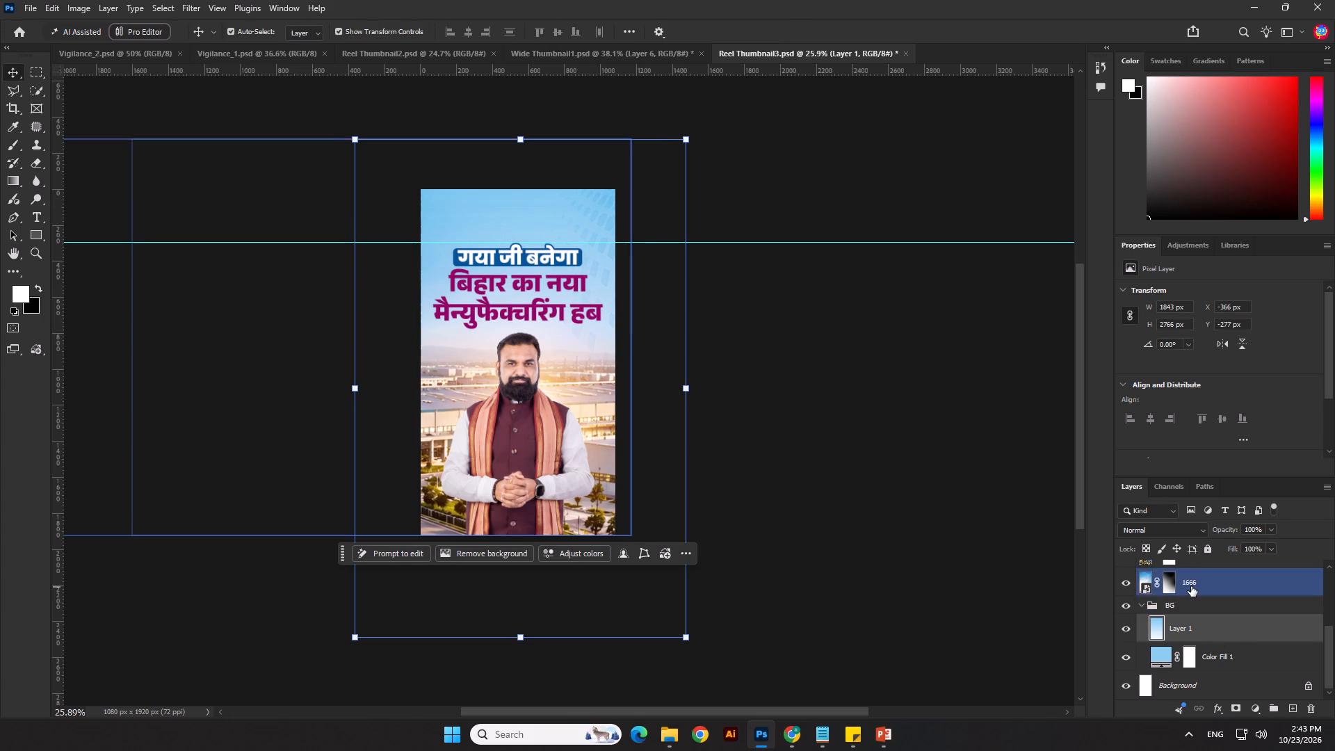
# Scale the sky layer, 1666, to about 3032 x 2024 px and move it across the canvas's upper part behind the headline.
pyautogui.click(1191, 586)
pyautogui.doubleClick(1122, 584)
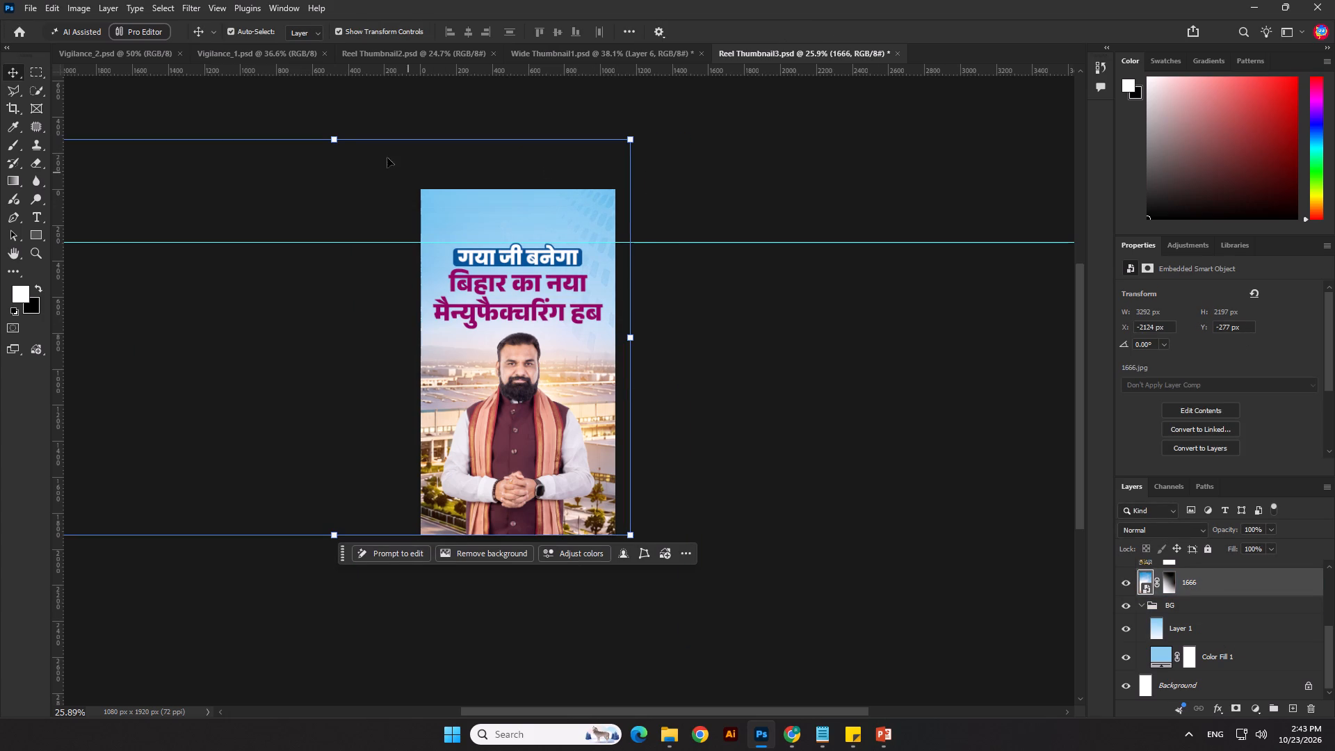
pyautogui.moveTo(338, 138); pyautogui.dragTo(341, 170)
pyautogui.moveTo(320, 371); pyautogui.dragTo(528, 268)
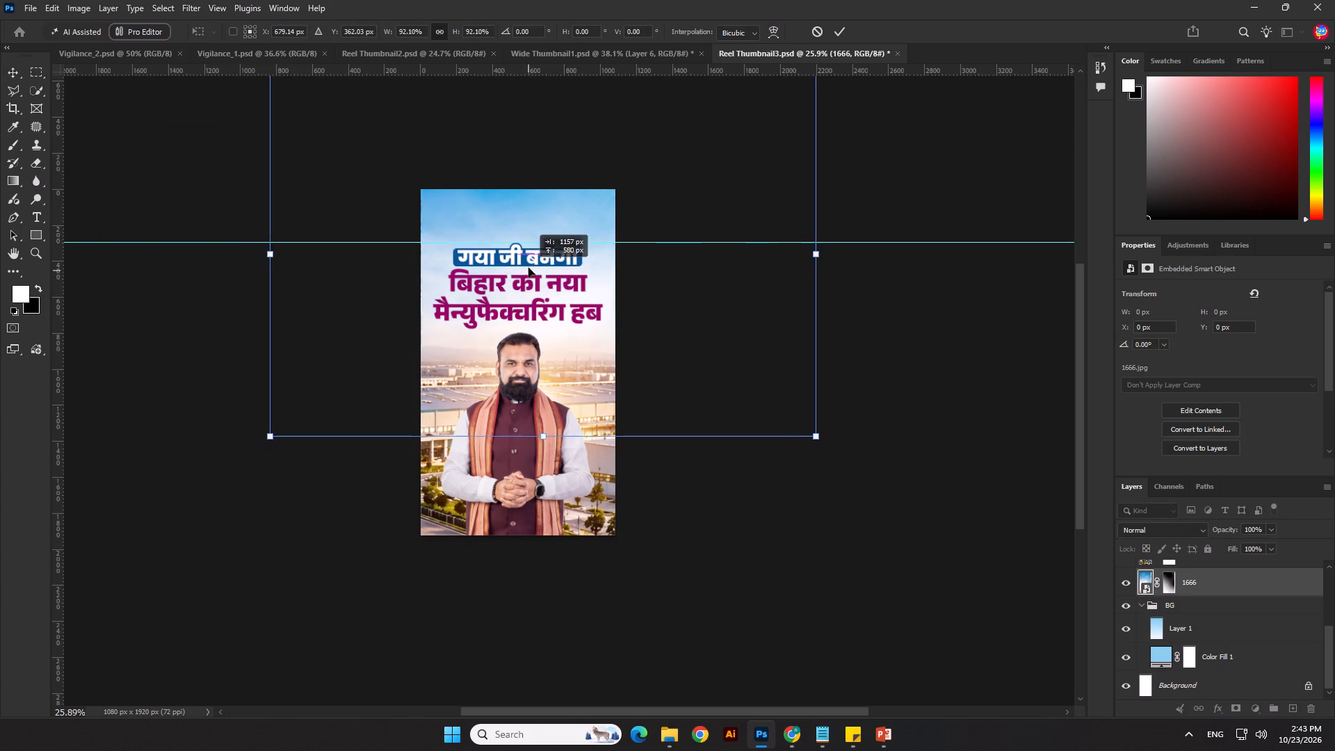
pyautogui.moveTo(528, 268); pyautogui.dragTo(514, 298)
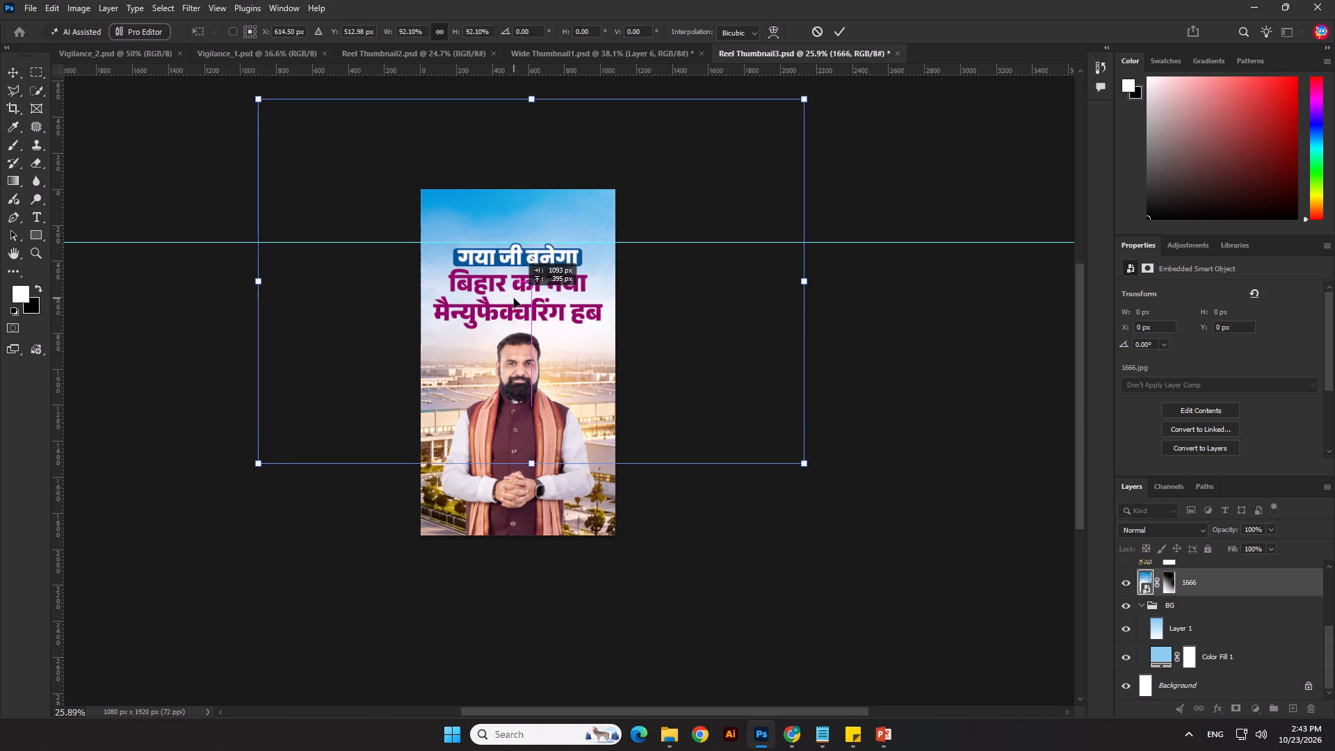
pyautogui.moveTo(514, 298); pyautogui.dragTo(534, 297)
pyautogui.press('Return')
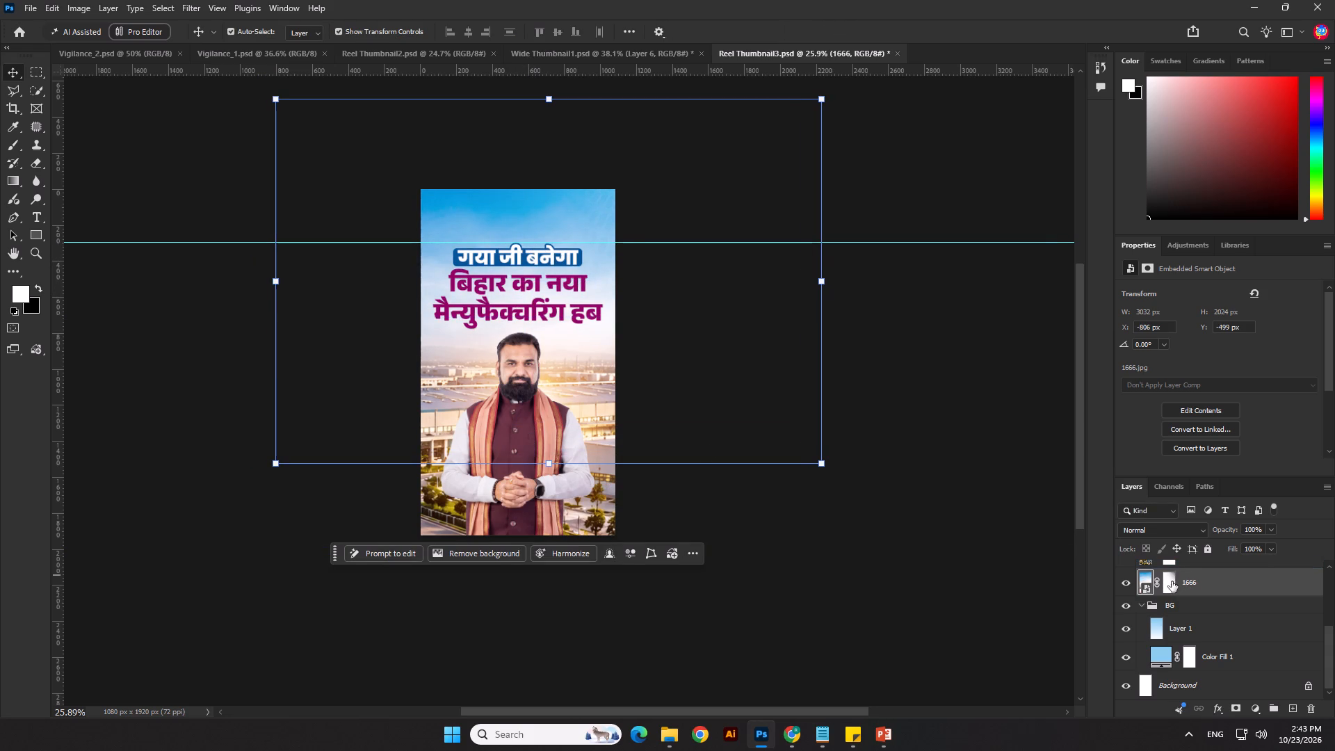
# Delete the layer mask of the sky layer, 1666, and add a new blank one.
pyautogui.click(1172, 581)
pyautogui.rightClick(1172, 581)
pyautogui.click(1195, 471)
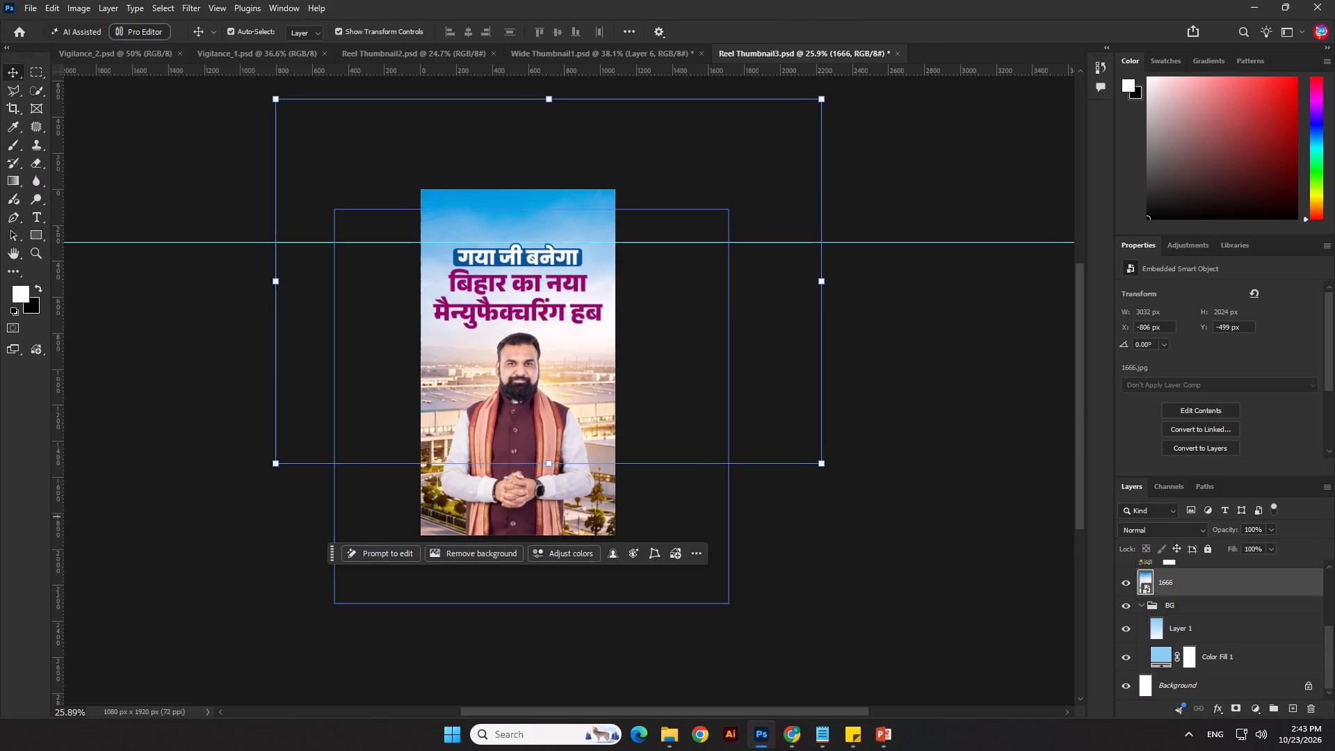
pyautogui.click(1236, 711)
# Paint black on the sky's mask with a 1400 px soft brush, fading its right edge to reveal Layer 1's pattern.
pyautogui.click(16, 144)
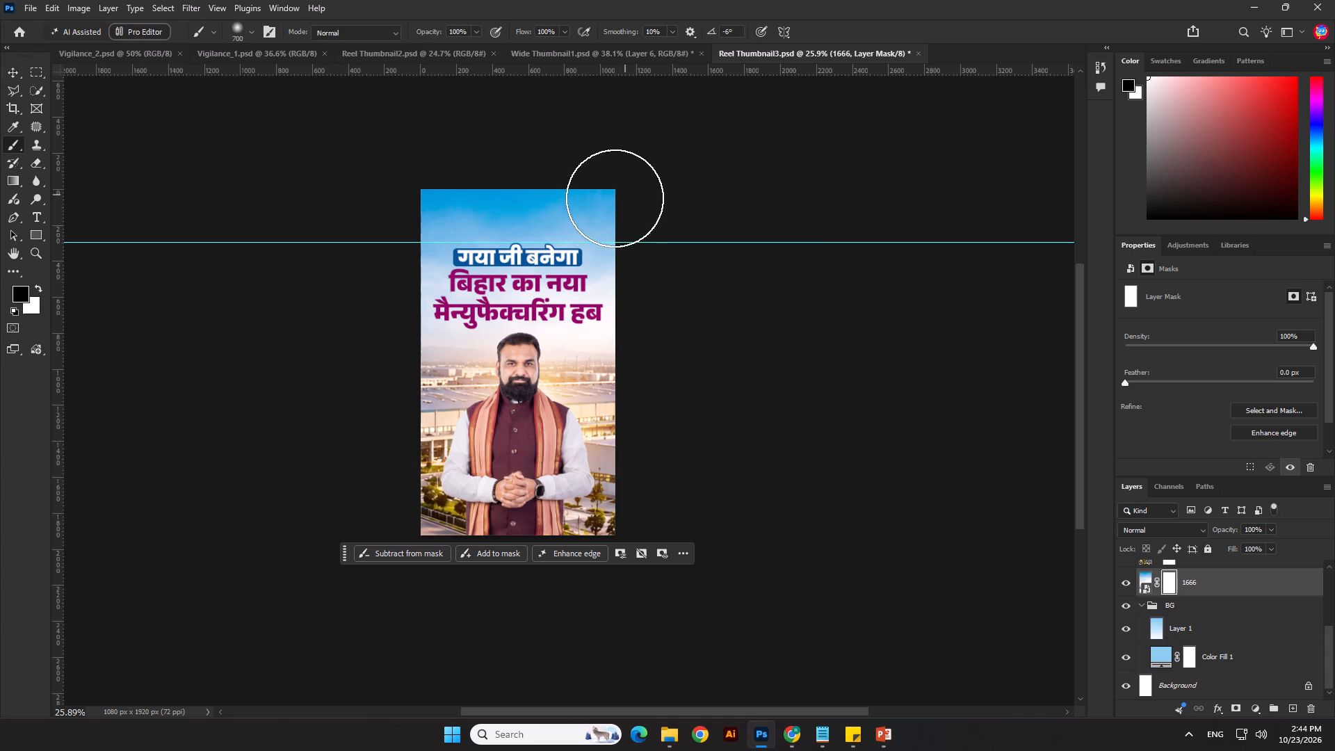
pyautogui.click(601, 203)
pyautogui.hotkey('ctrl', 'z')
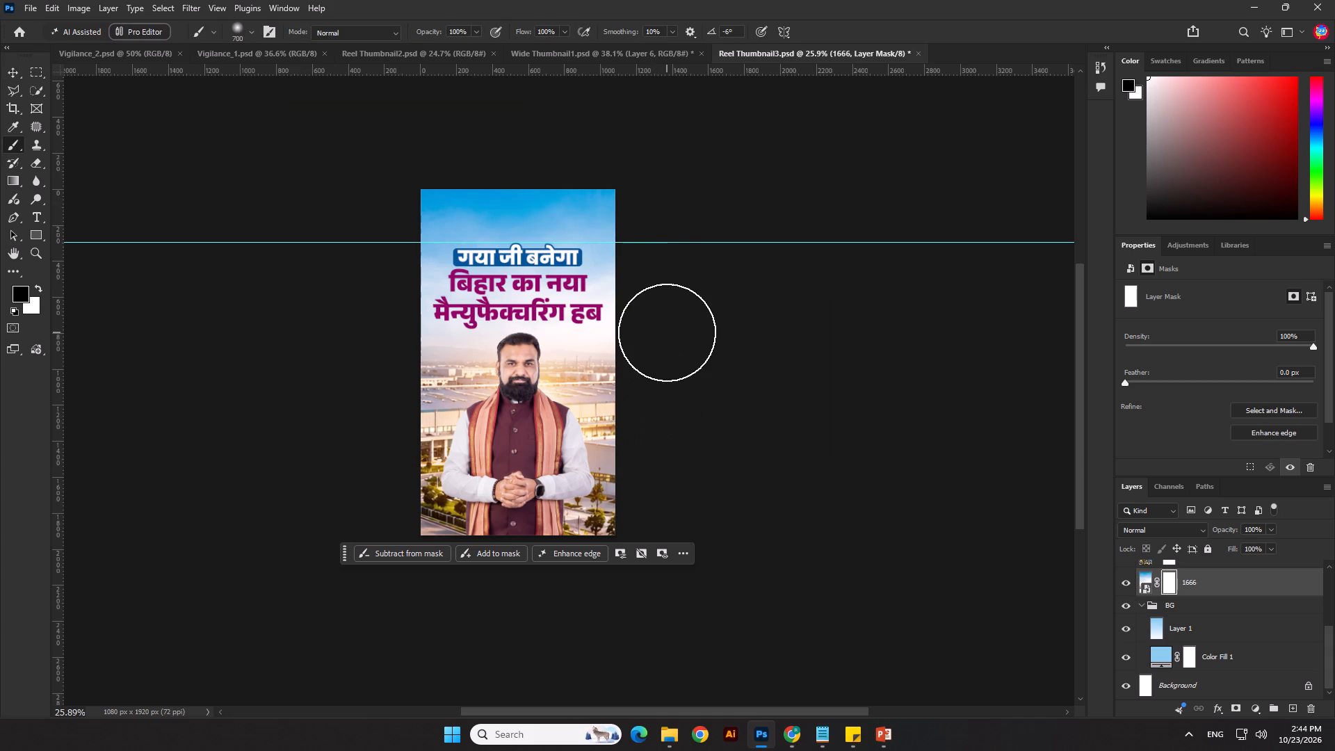
pyautogui.press(']')
pyautogui.press(']')
pyautogui.press(']')
pyautogui.press(']')
pyautogui.press(']')
pyautogui.press(']')
pyautogui.press(']')
pyautogui.press(']')
pyautogui.click(665, 243)
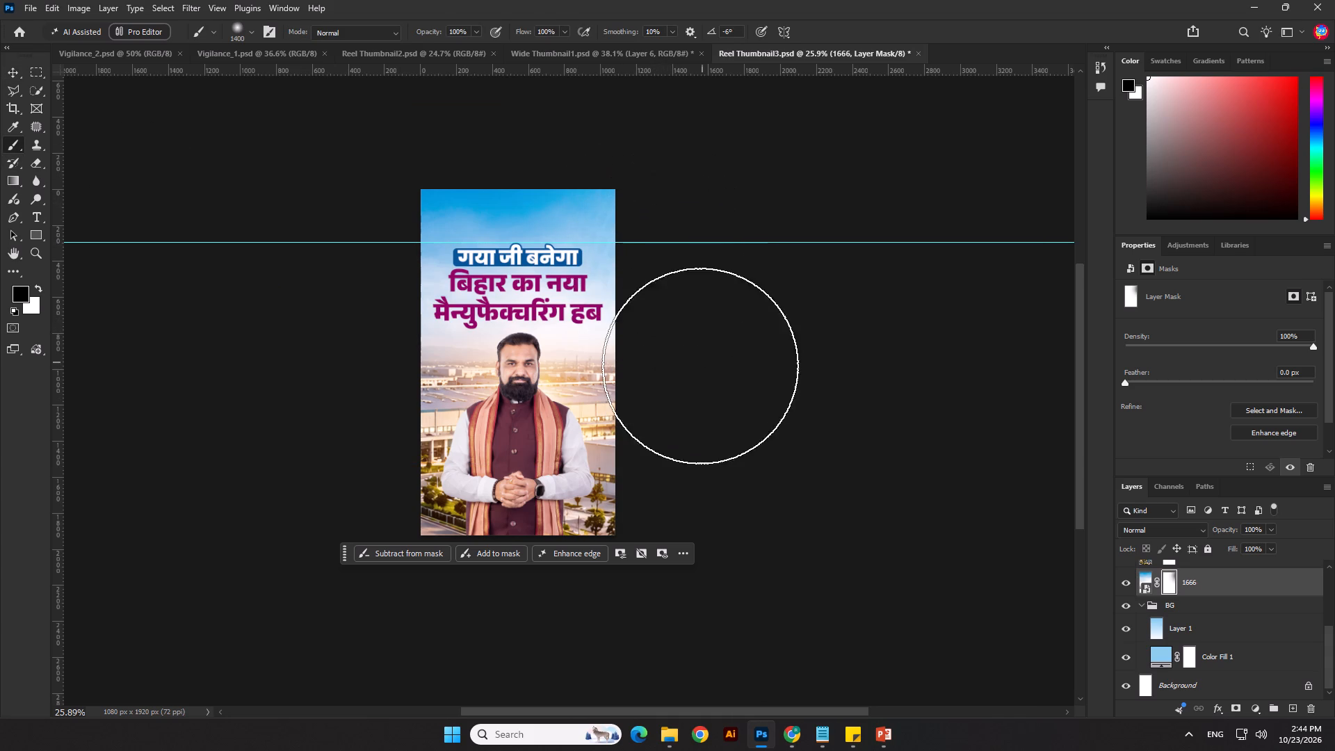
pyautogui.click(642, 162)
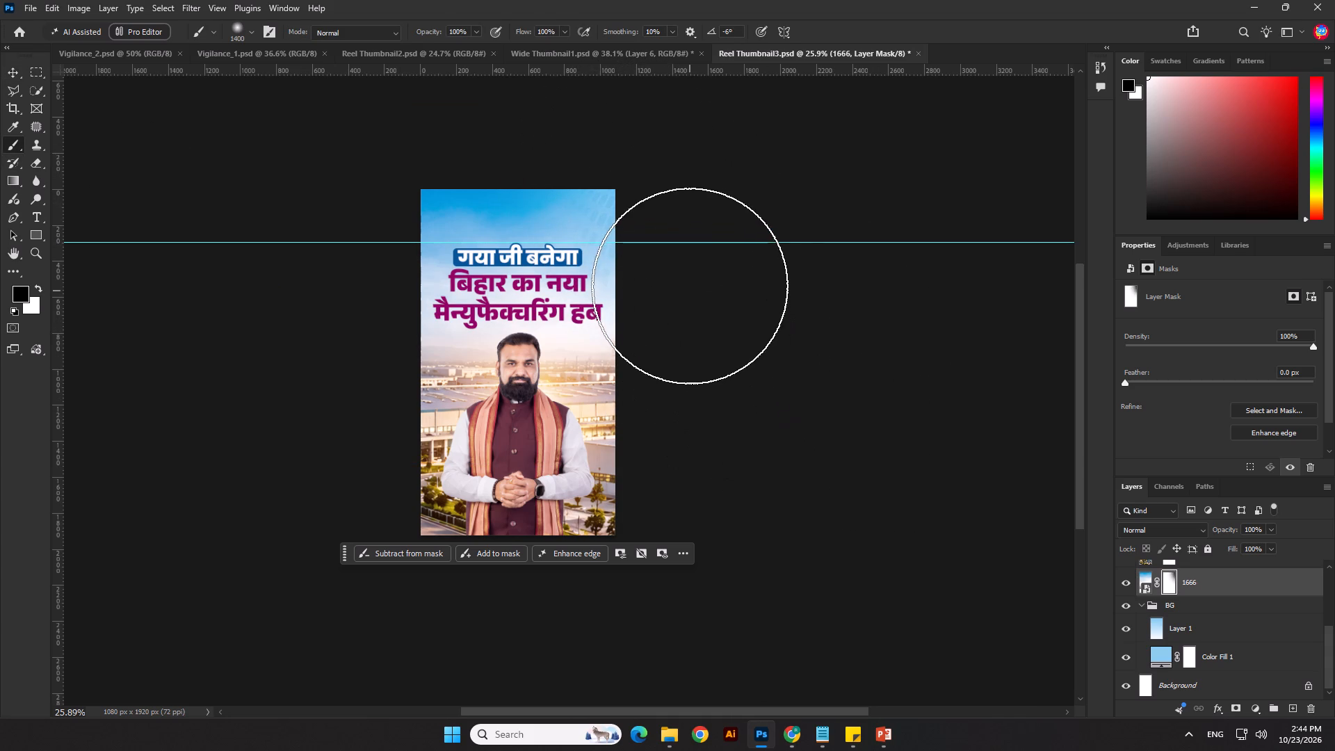
pyautogui.click(689, 284)
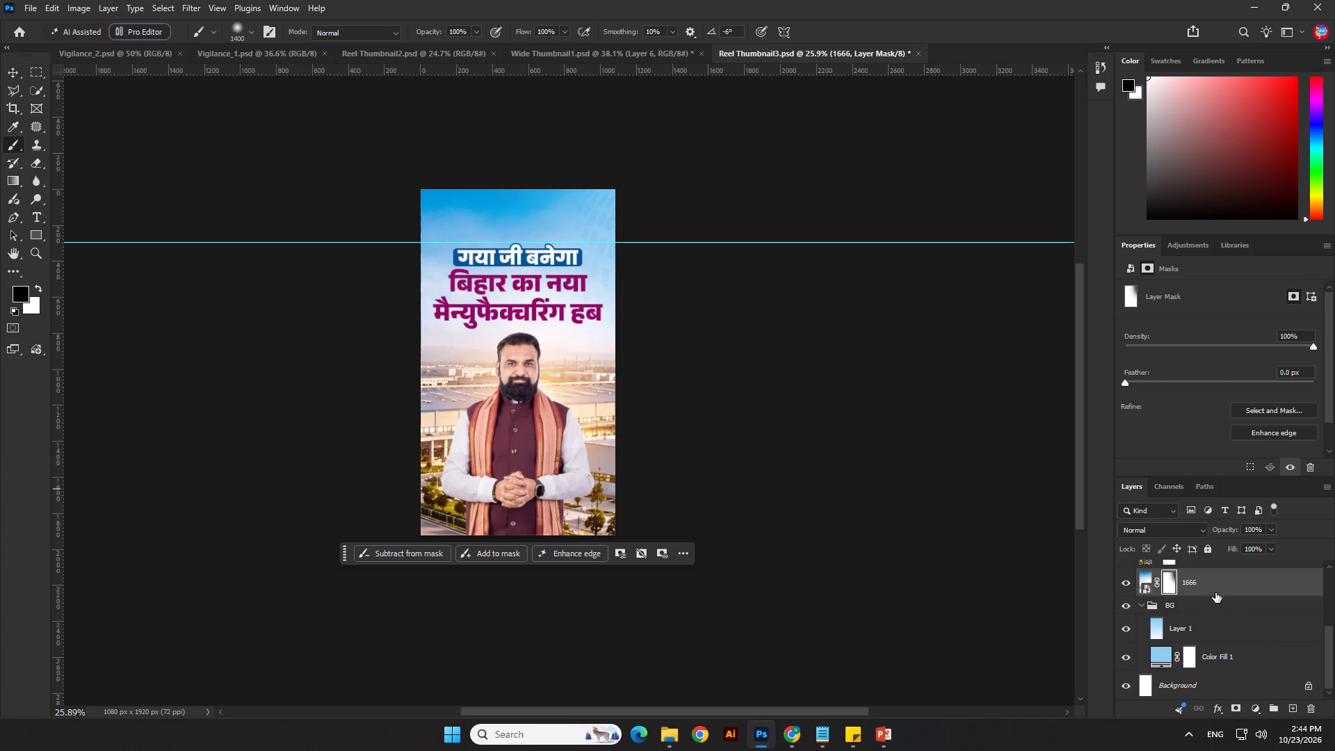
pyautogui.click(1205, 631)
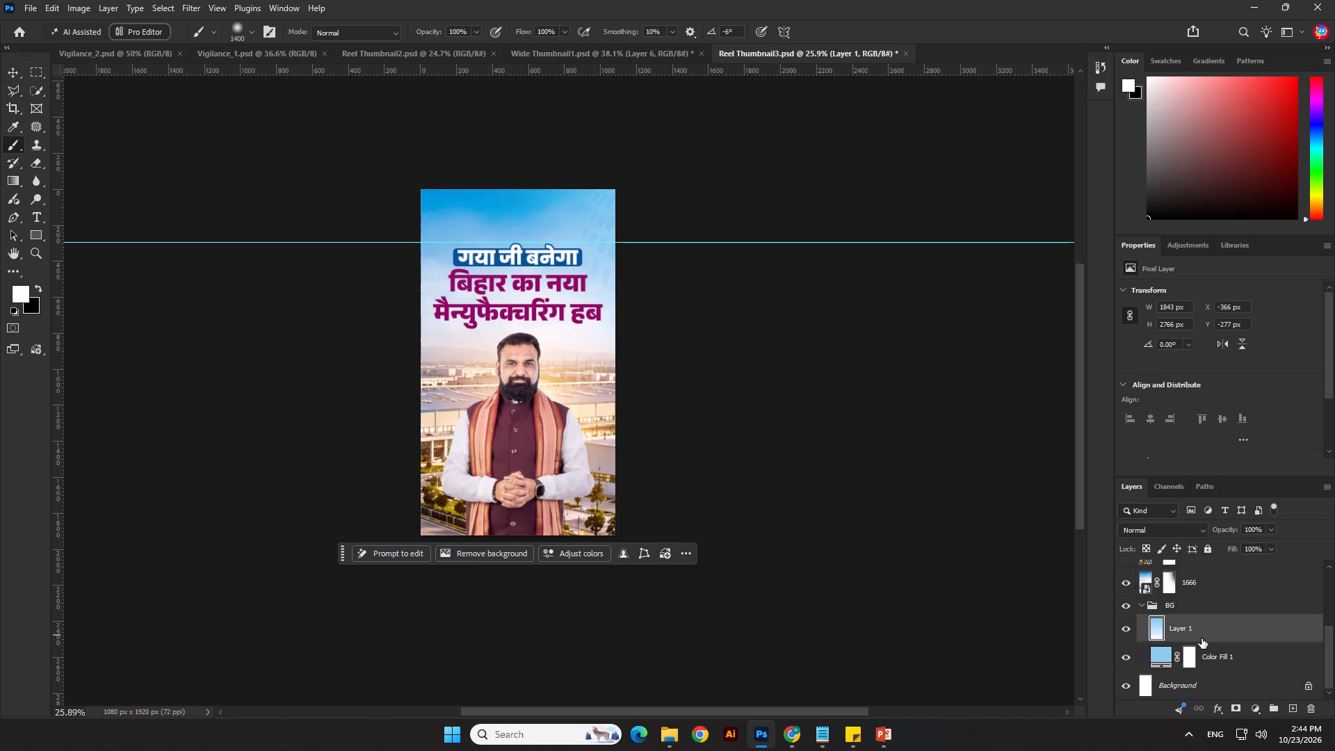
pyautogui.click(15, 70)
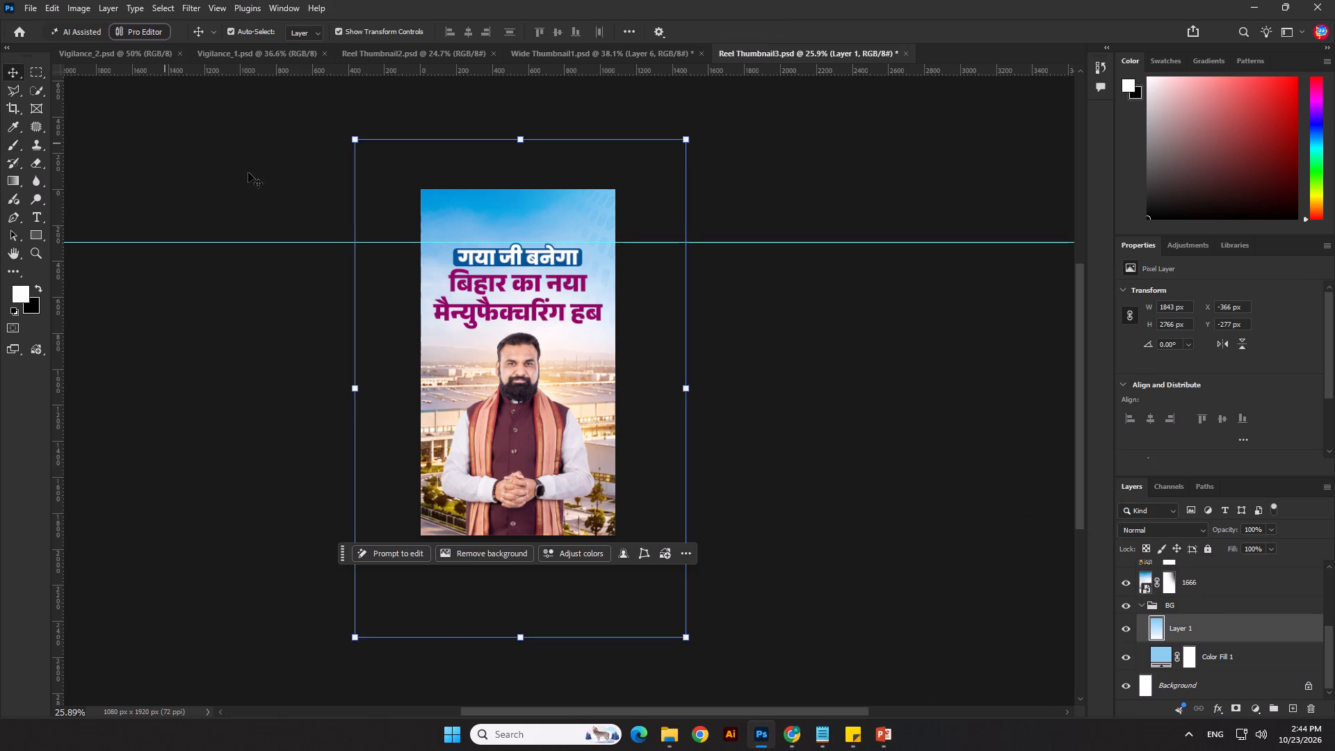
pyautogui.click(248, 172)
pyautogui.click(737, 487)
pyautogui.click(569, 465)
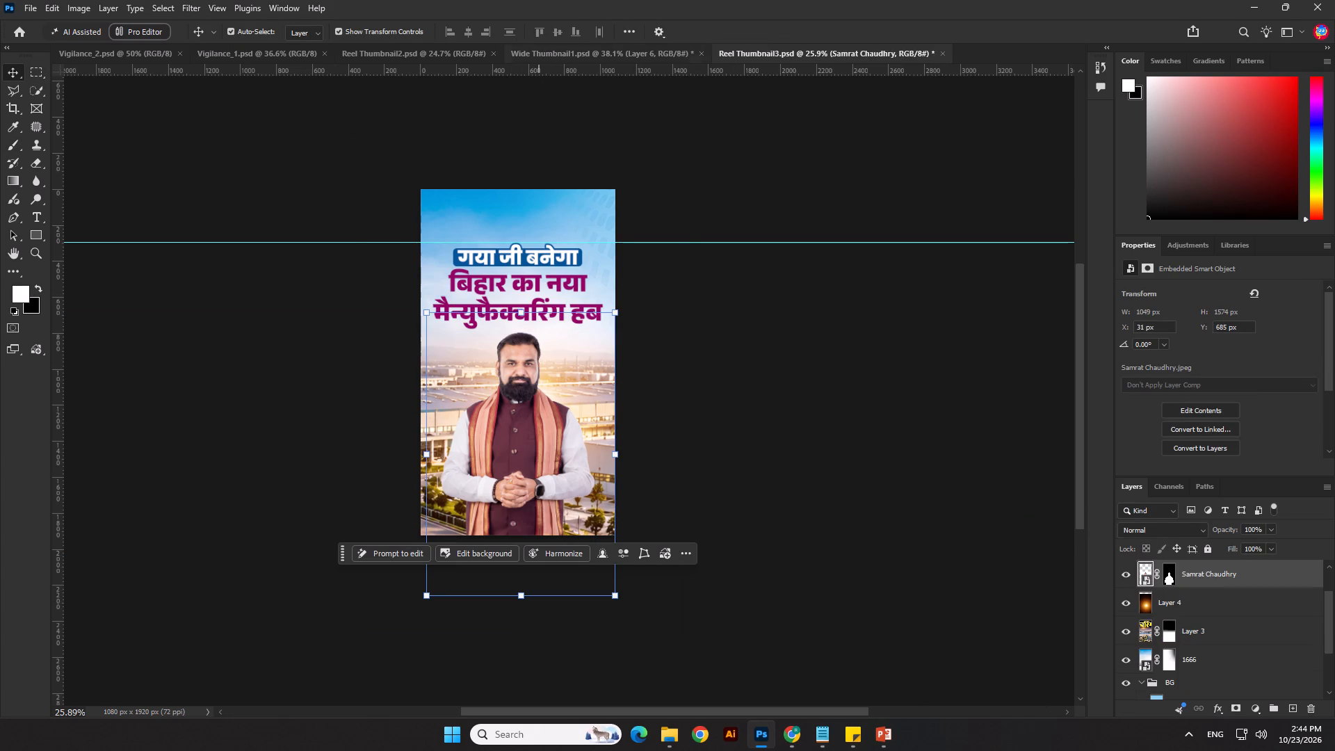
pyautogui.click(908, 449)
# Save Reel Thumbnail3.psd with maximized compatibility.
pyautogui.hotkey('ctrl', 's')
pyautogui.click(815, 197)
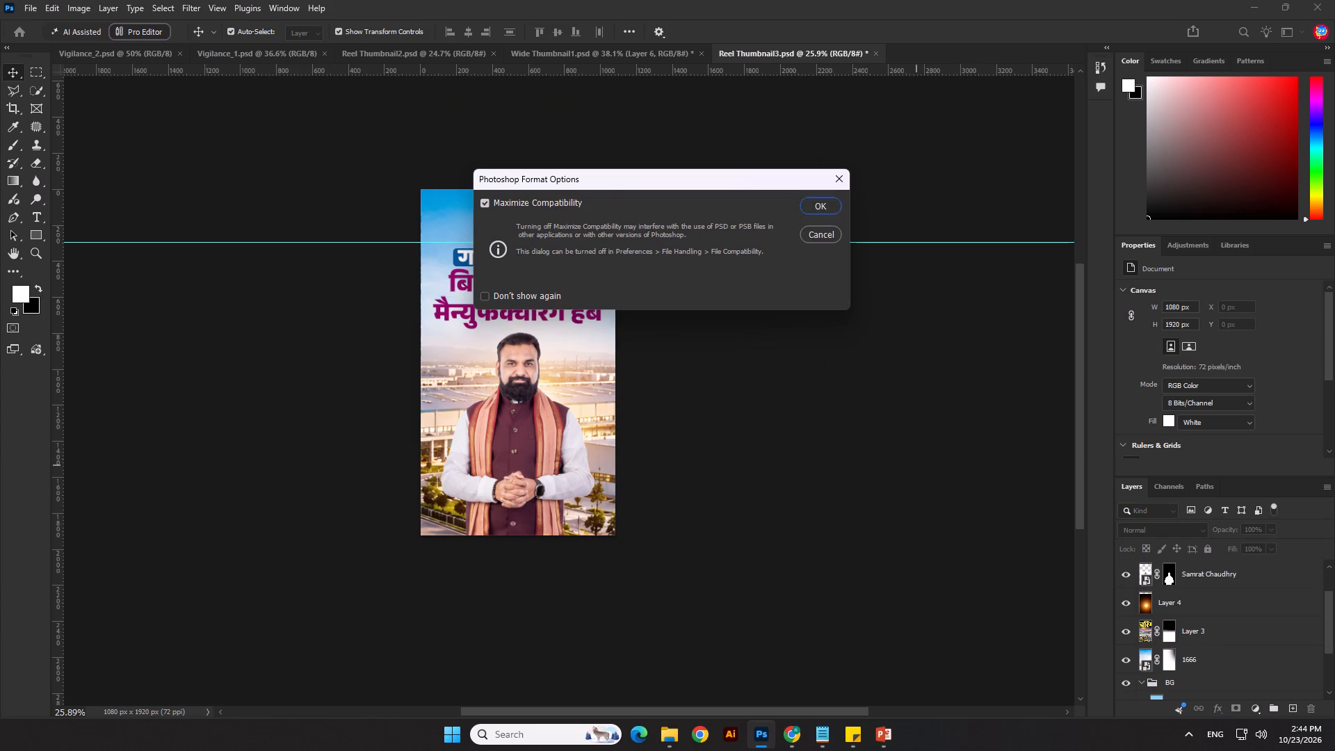
# Save a PNG copy as Reel Thumbnail3 copy.png in the 23.10.26 folder, using the large file size option.
pyautogui.click(39, 10)
pyautogui.click(63, 196)
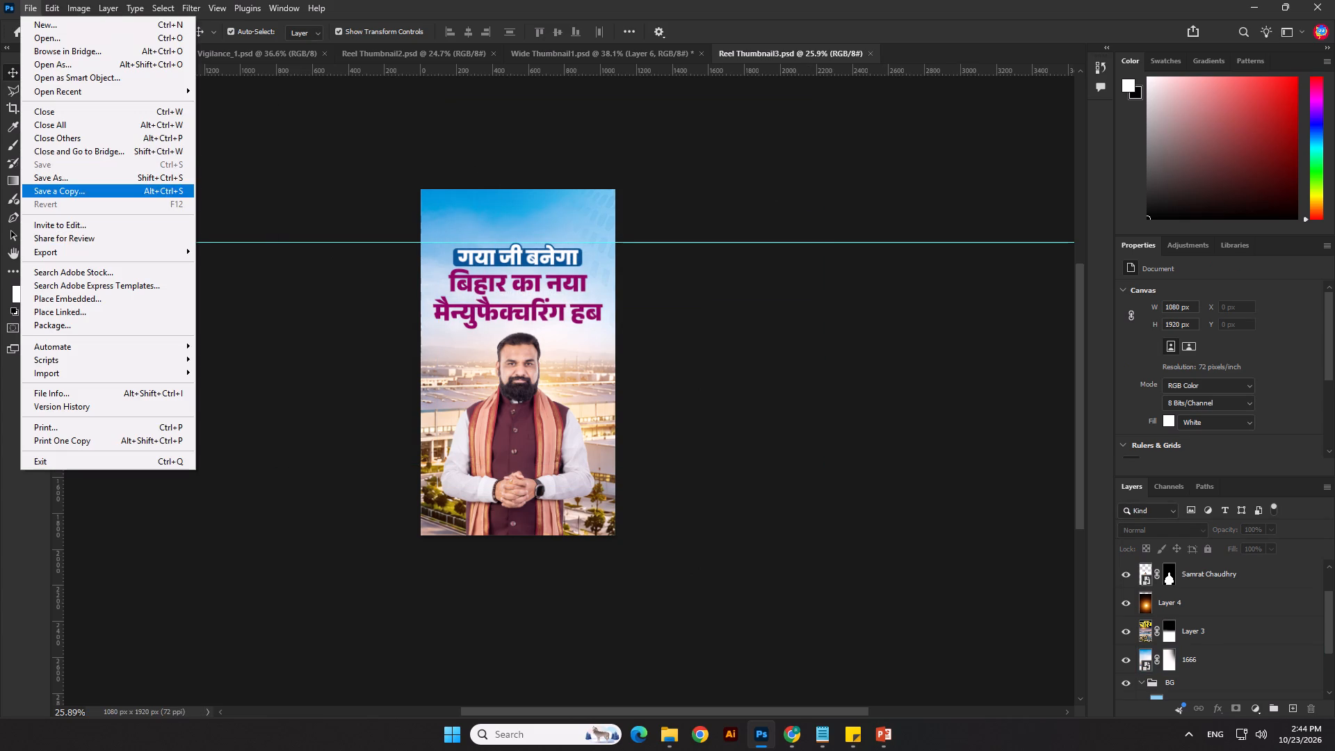
pyautogui.click(198, 572)
pyautogui.click(169, 481)
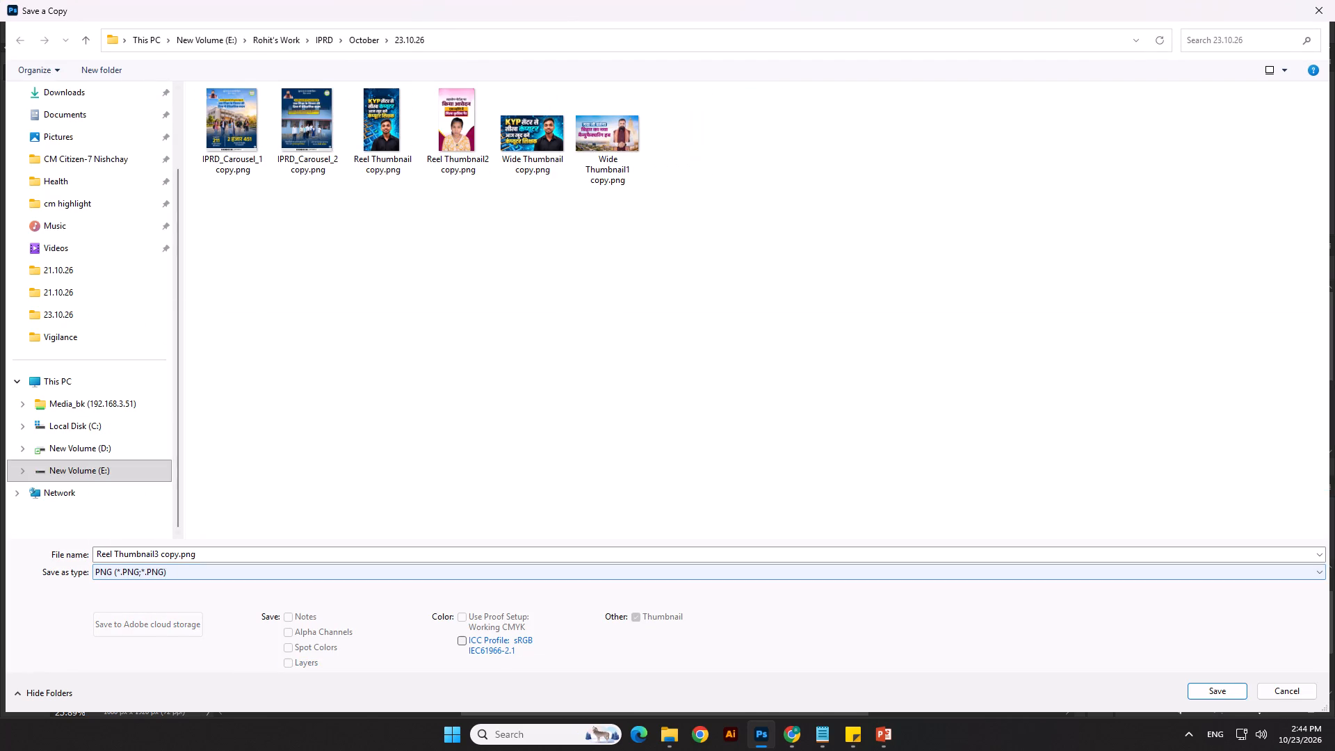
pyautogui.click(1220, 692)
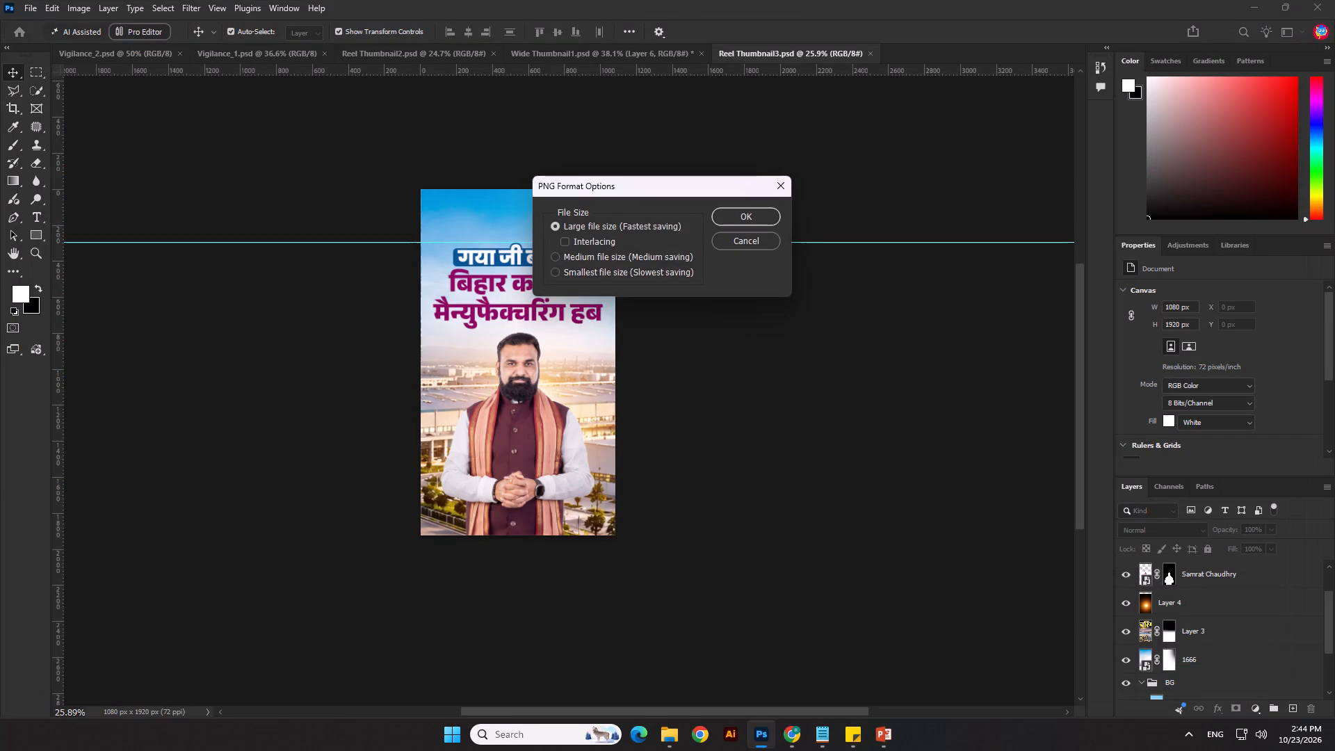
pyautogui.click(725, 212)
# Switch to the Chrome browser.
pyautogui.click(795, 729)
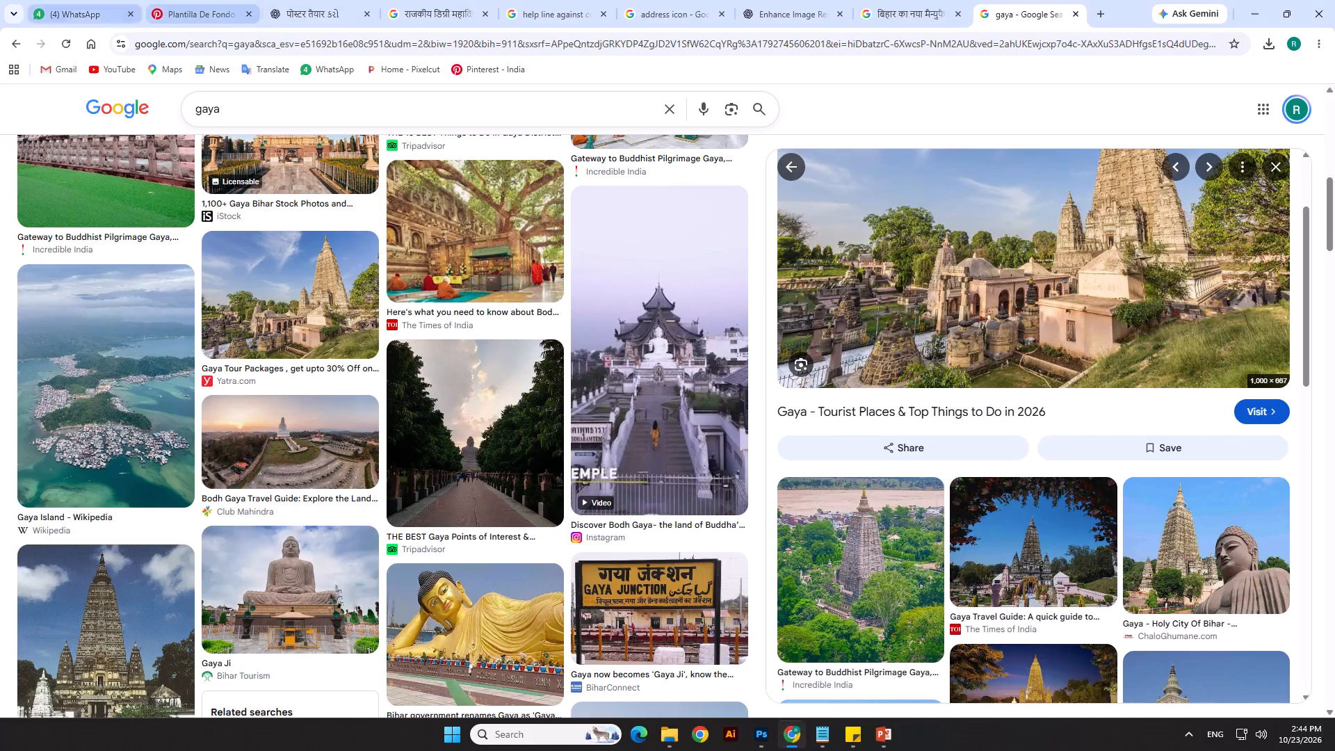